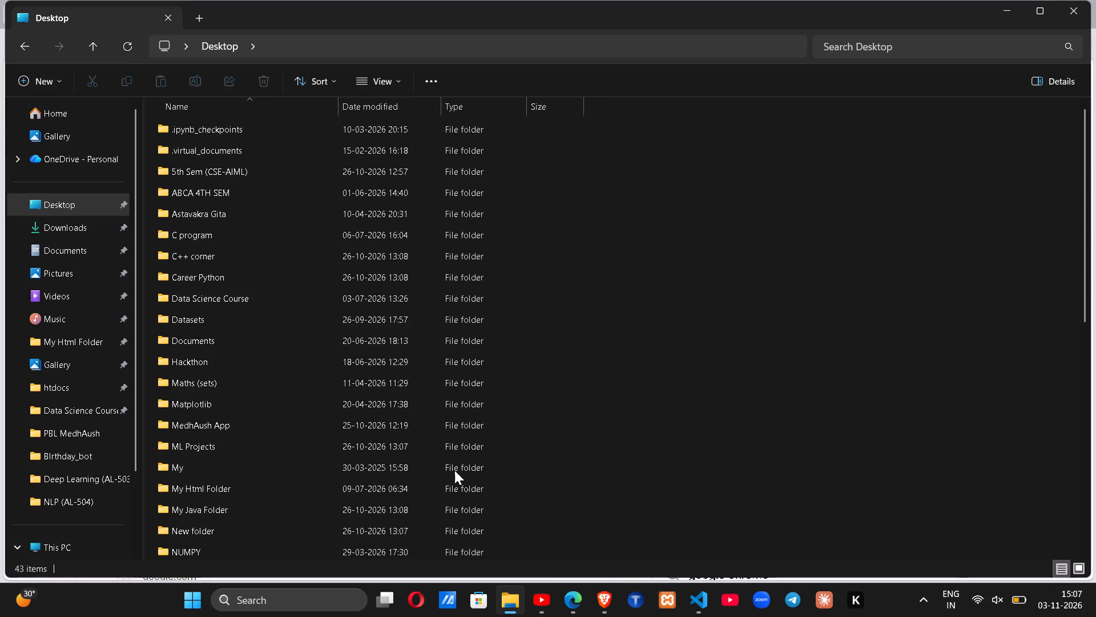
pyautogui.doubleClick(241, 171)
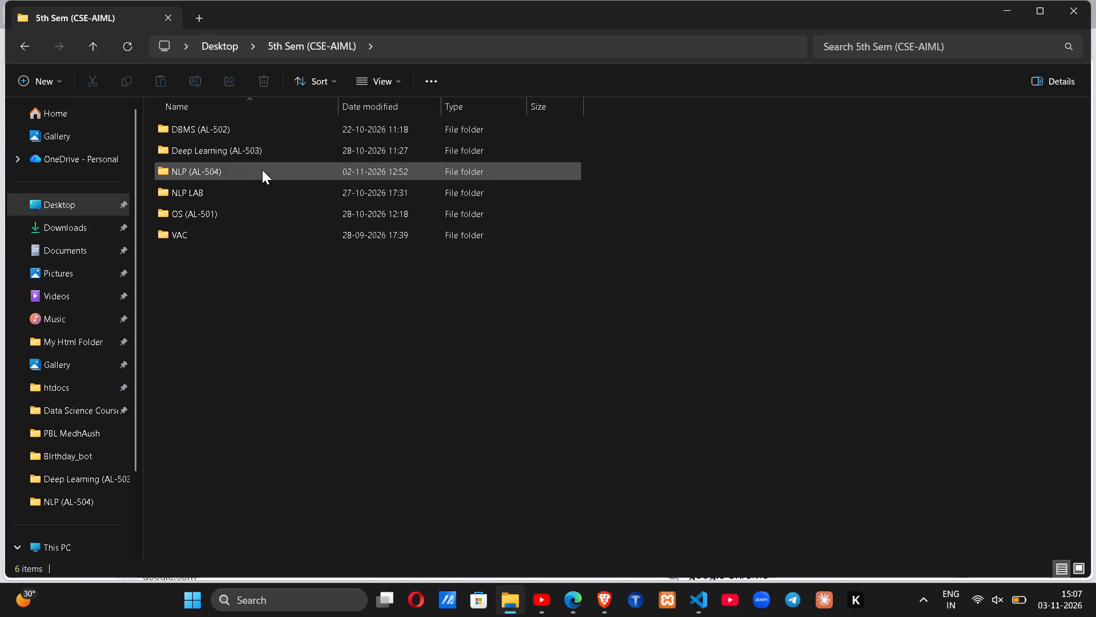
pyautogui.doubleClick(195, 179)
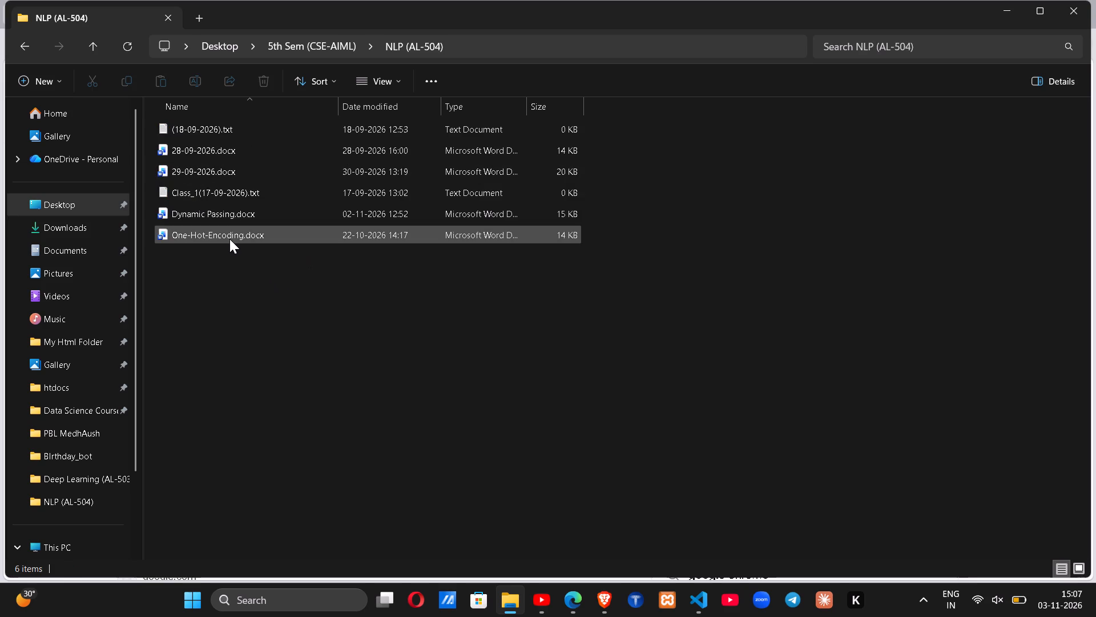
pyautogui.doubleClick(259, 210)
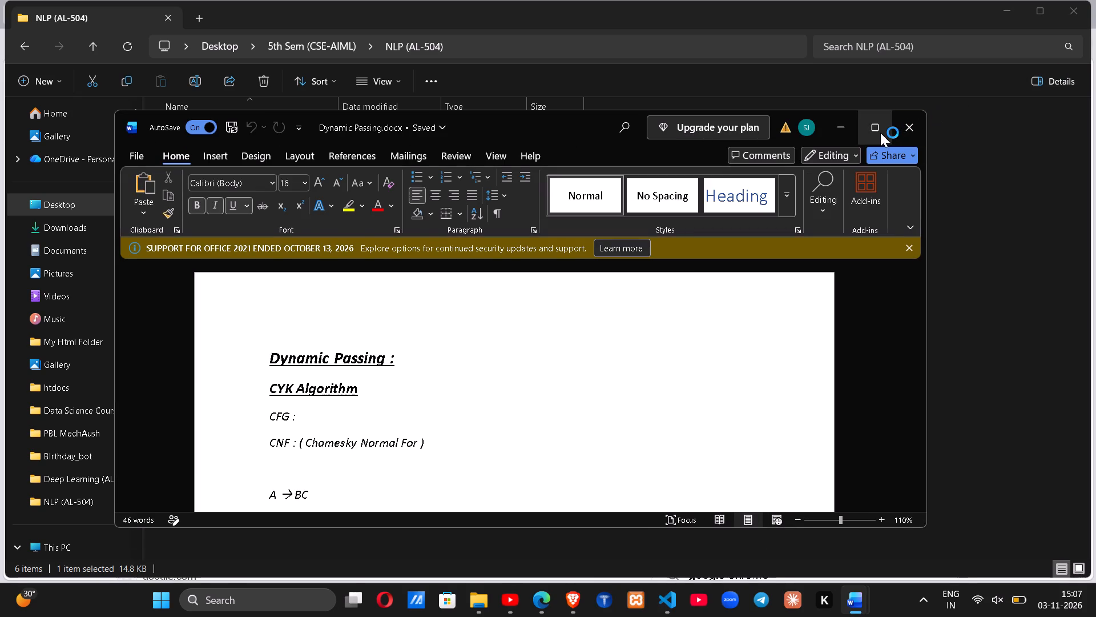
pyautogui.click(880, 133)
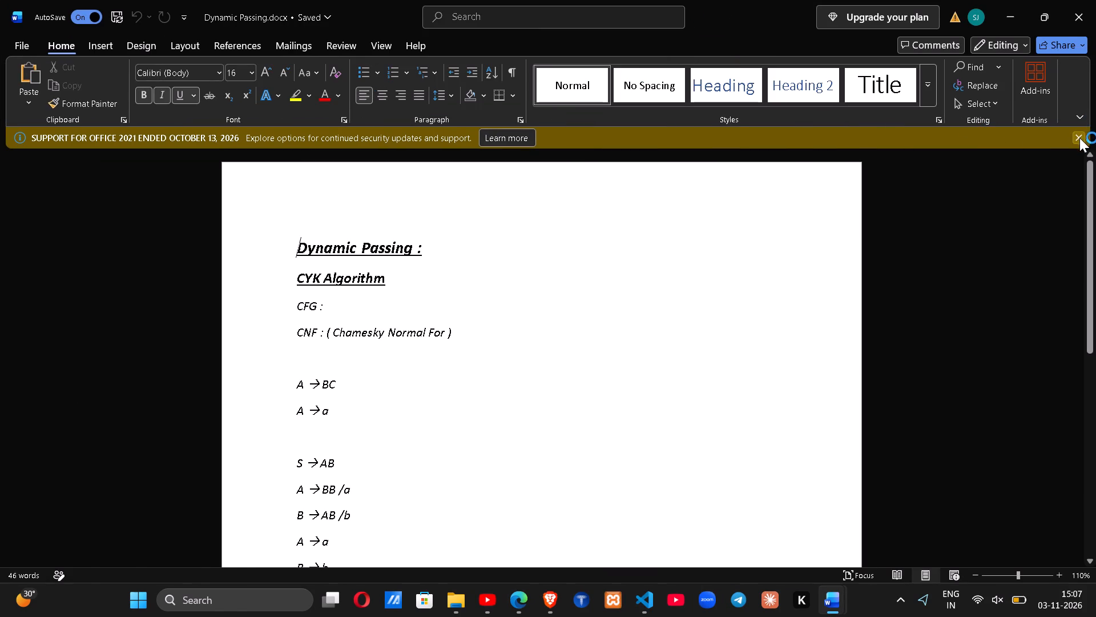
pyautogui.click(1079, 139)
# Examine the CYK Algorithm notes, the grammar rules for the 'abbb' string and the red-shaded table.
pyautogui.scroll(-6, 607, 404)
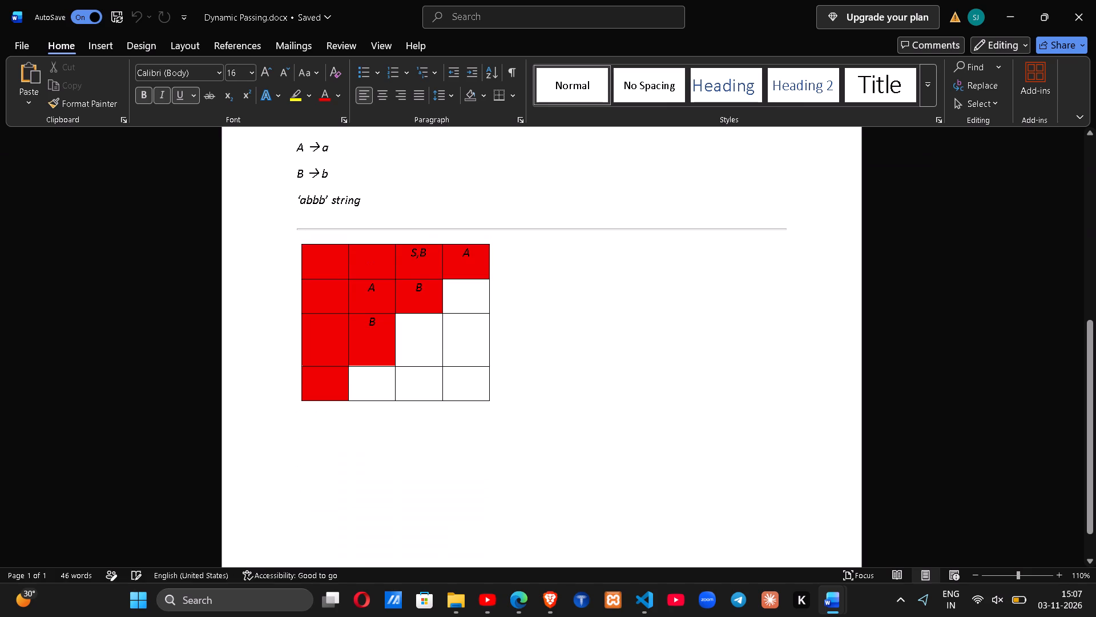
pyautogui.scroll(4, 607, 404)
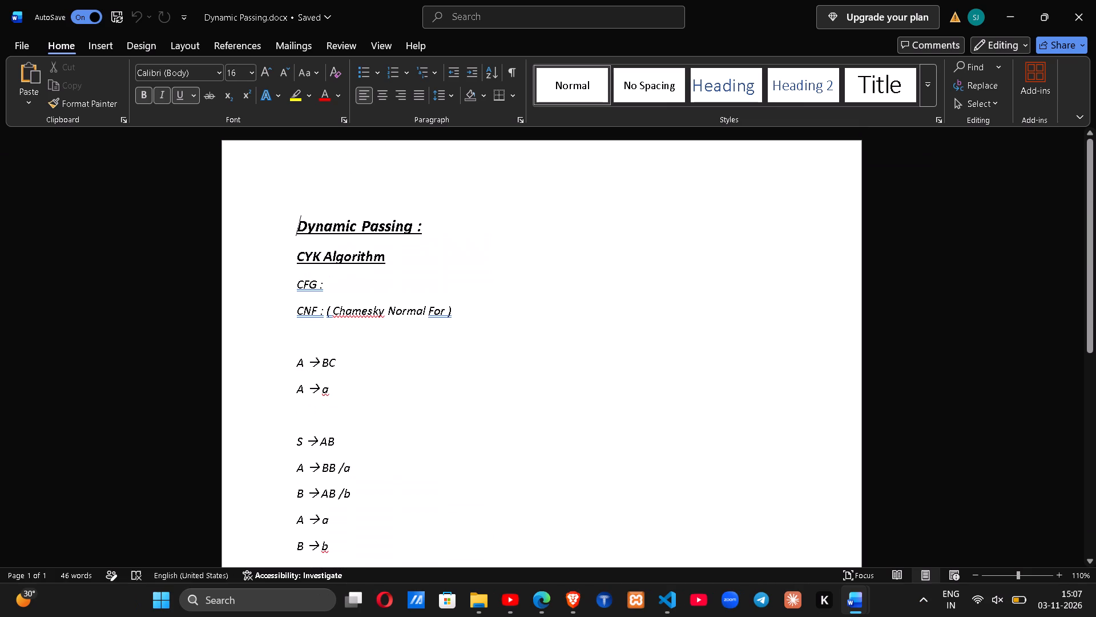
pyautogui.scroll(-2, 607, 404)
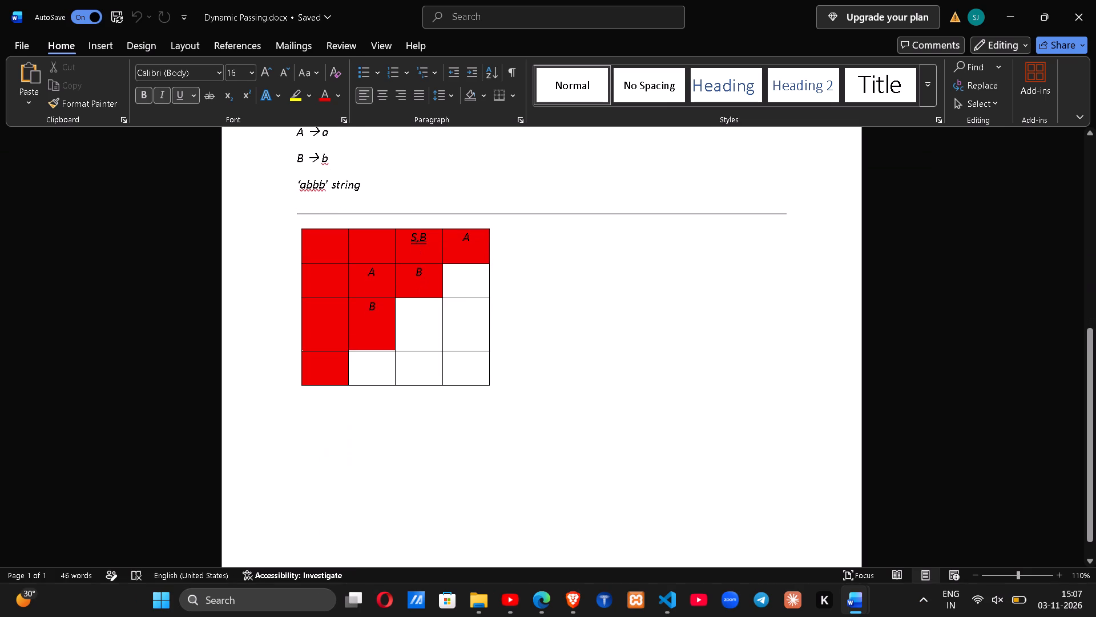
pyautogui.scroll(-1, 607, 404)
pyautogui.click(607, 404)
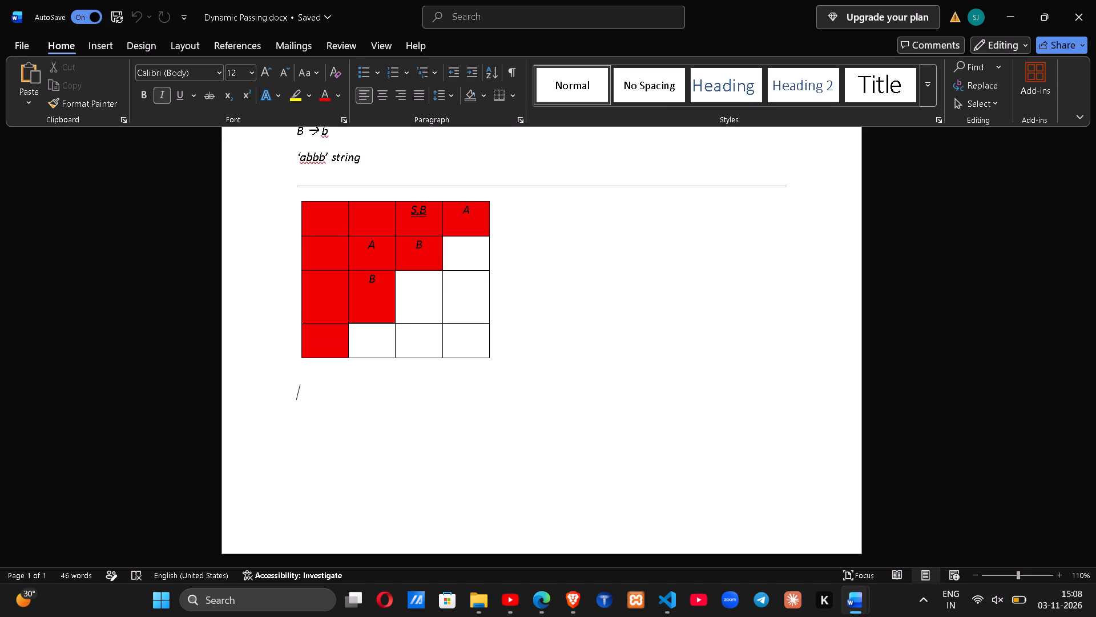
pyautogui.scroll(1, 607, 404)
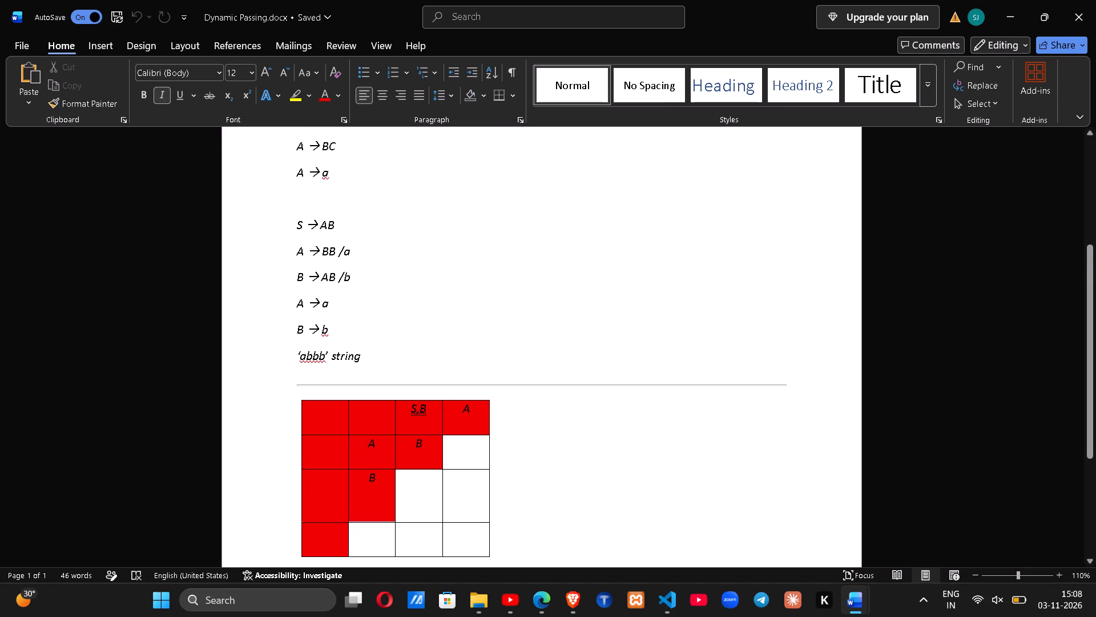
pyautogui.scroll(-2, 607, 404)
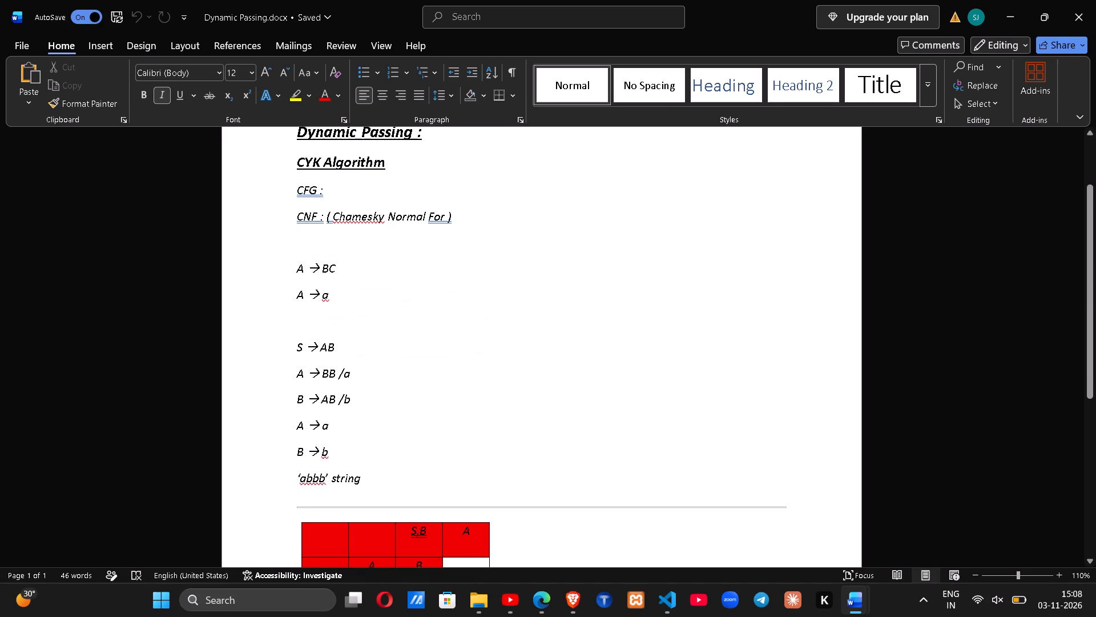
pyautogui.scroll(-1, 607, 404)
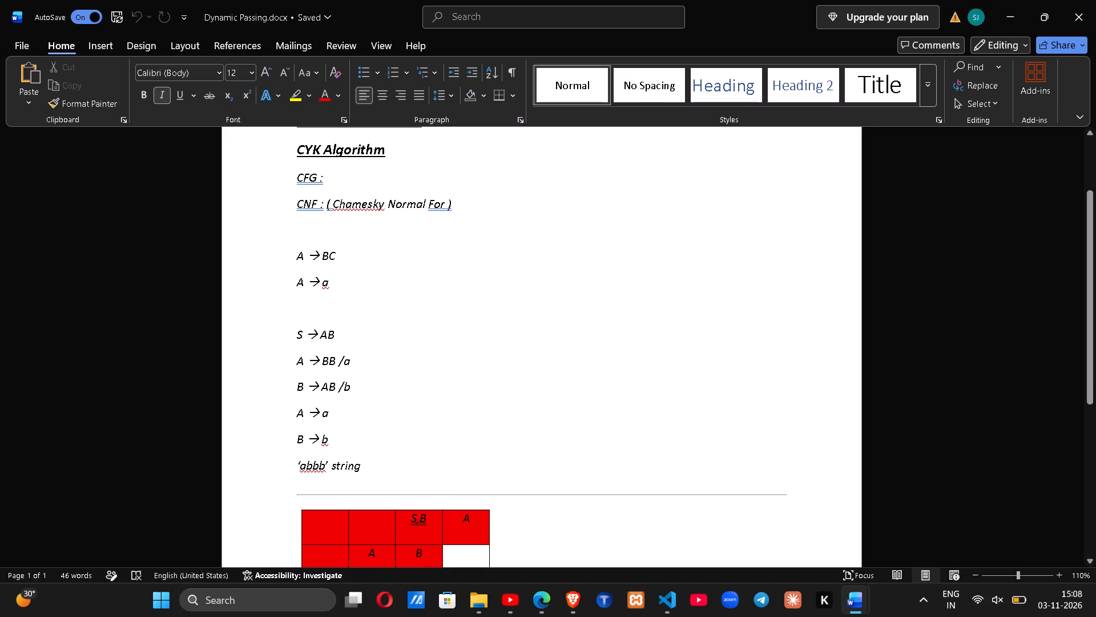
pyautogui.scroll(-1, 607, 404)
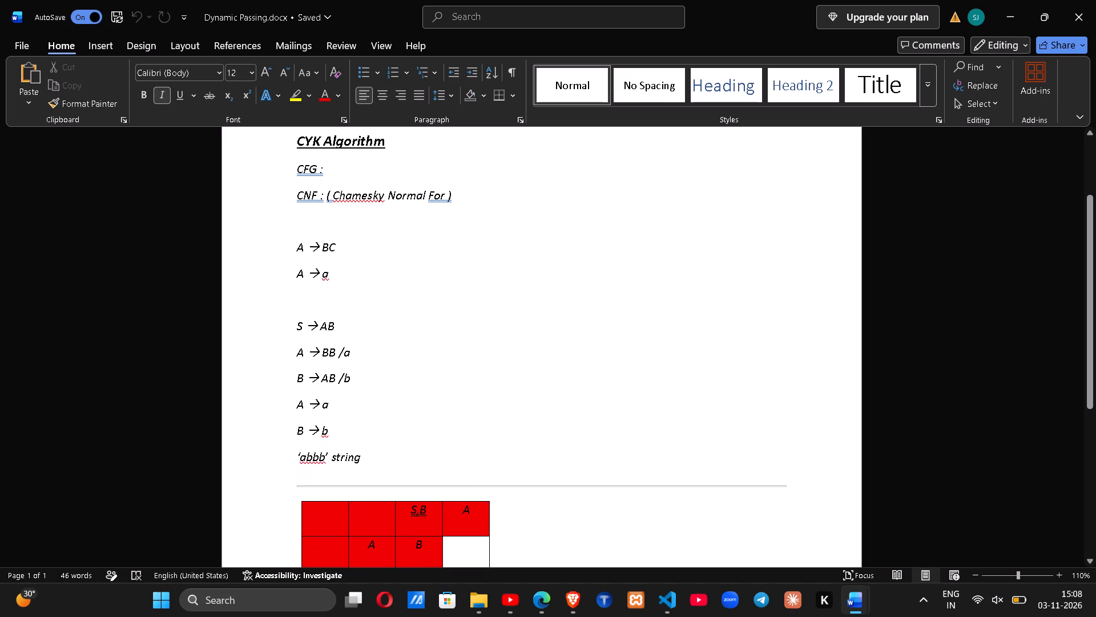
pyautogui.scroll(-1, 607, 404)
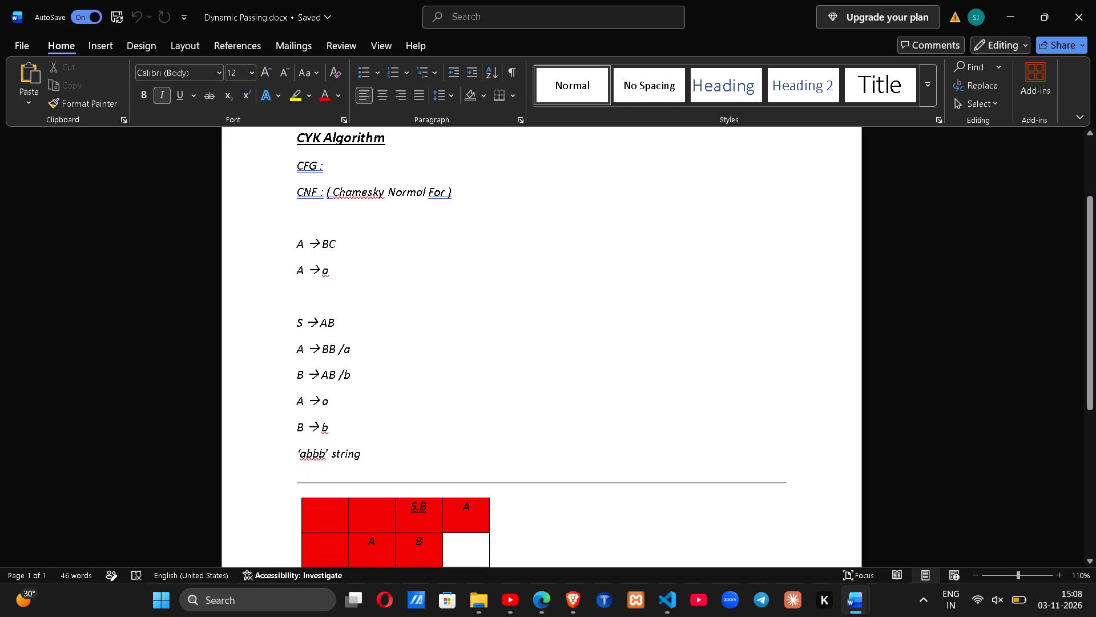
pyautogui.scroll(-1, 607, 404)
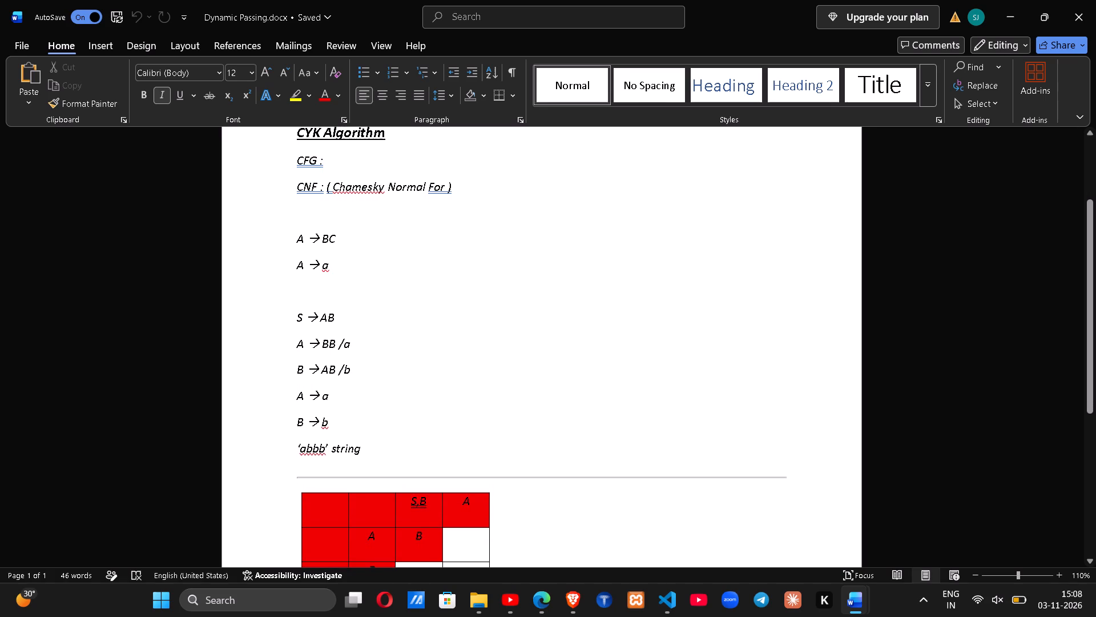
pyautogui.scroll(-1, 607, 404)
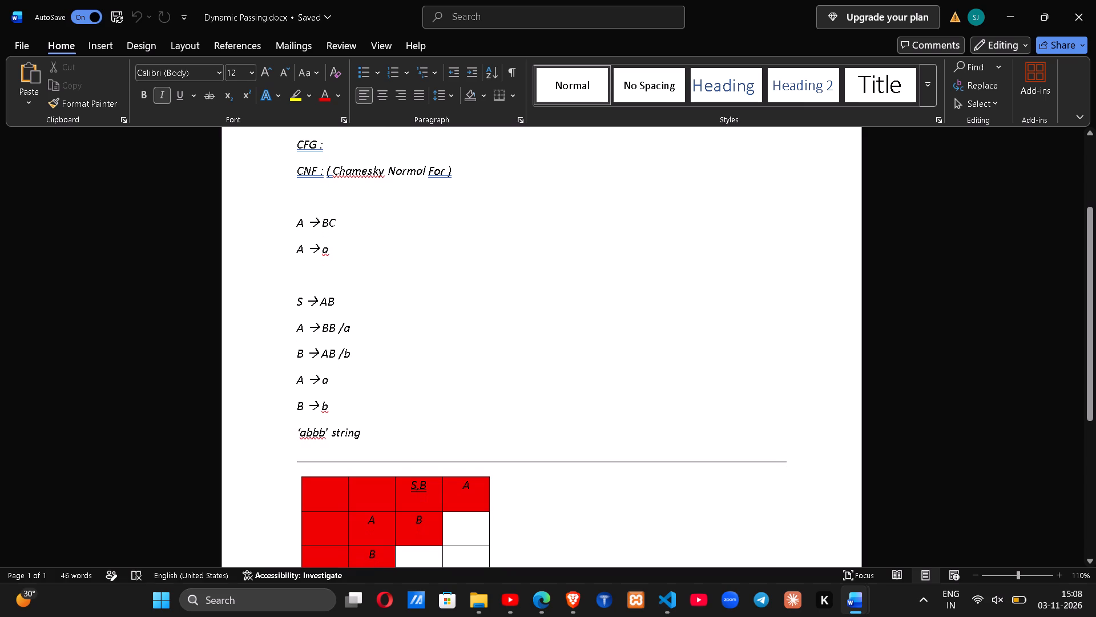
pyautogui.scroll(-5, 607, 404)
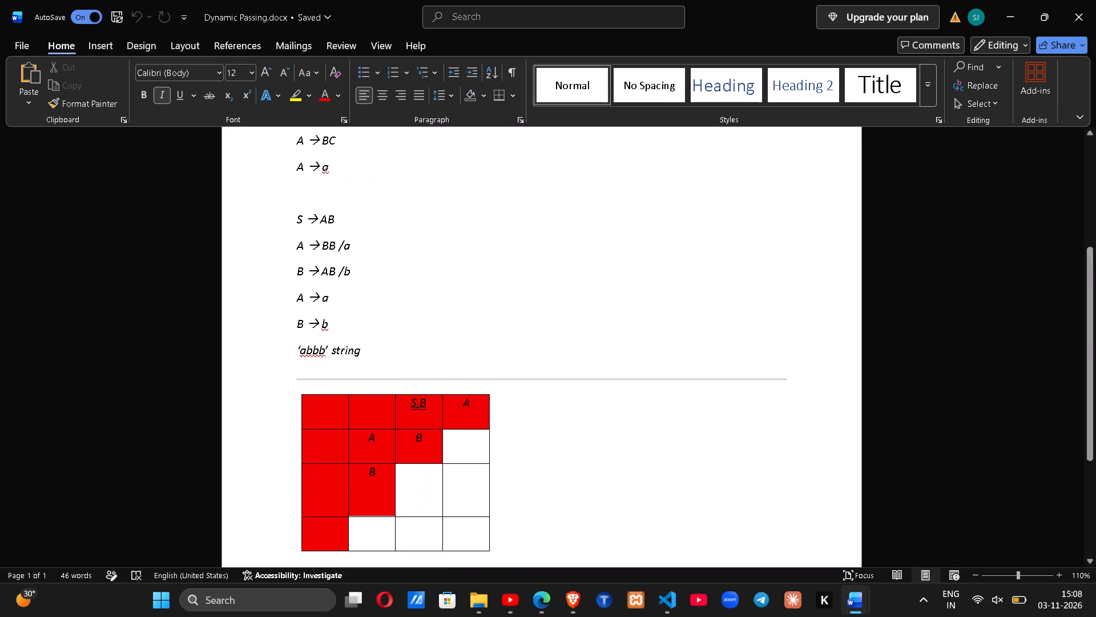
pyautogui.scroll(-1, 607, 404)
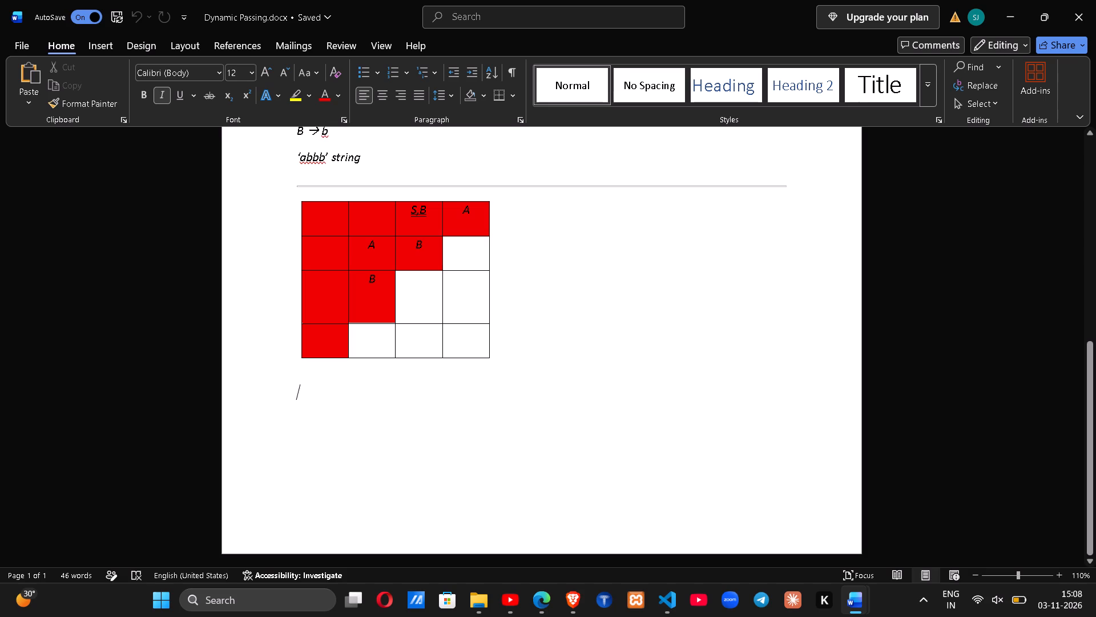
# Draw a single-cell table about 6.83 cm wide and 3.12 cm high below the red-shaded table.
pyautogui.click(514, 99)
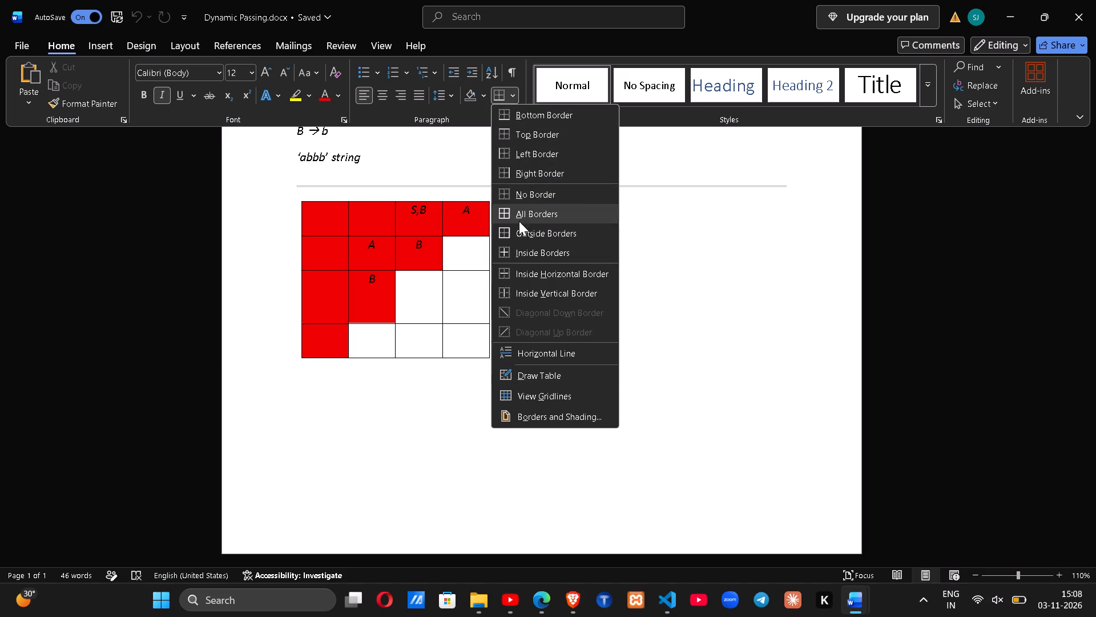
pyautogui.click(552, 376)
pyautogui.moveTo(297, 397); pyautogui.dragTo(515, 544)
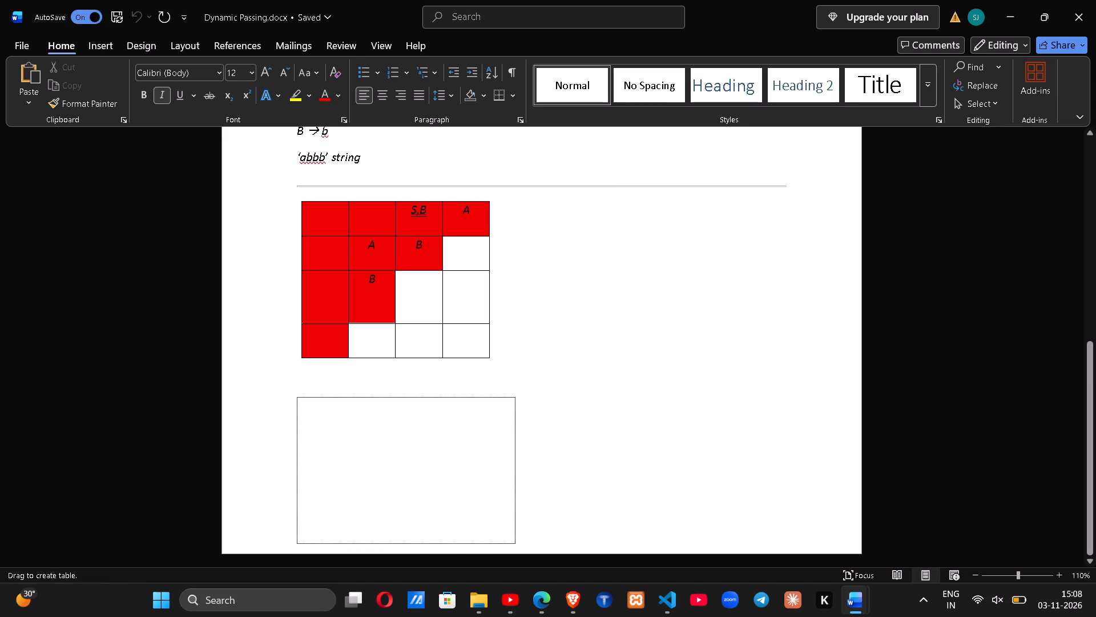
pyautogui.moveTo(515, 544); pyautogui.dragTo(501, 539)
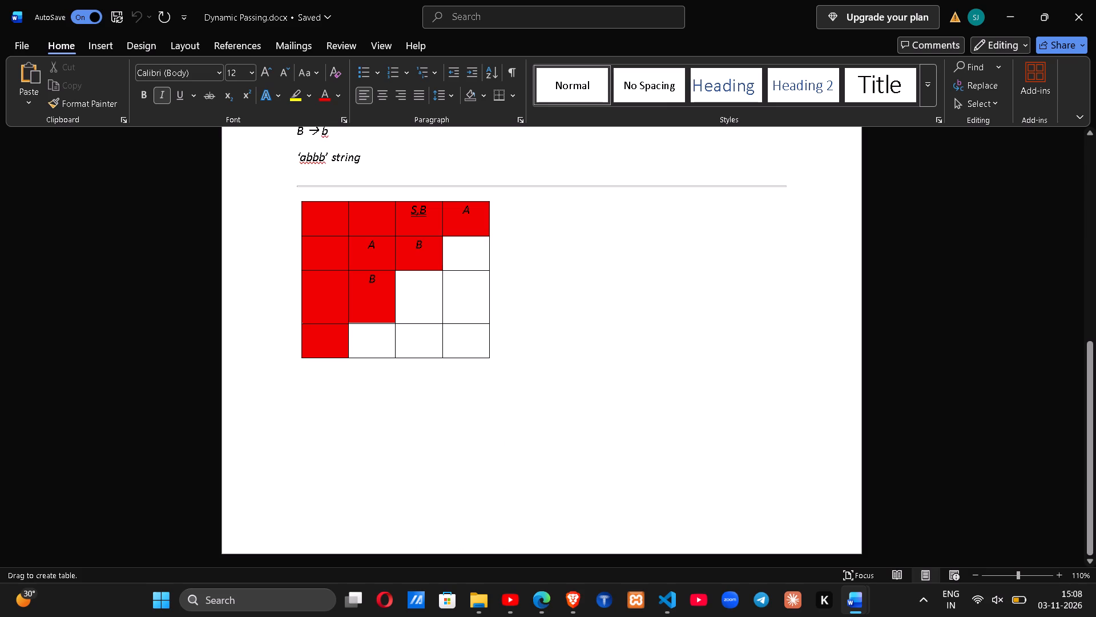
pyautogui.moveTo(501, 539); pyautogui.dragTo(499, 547)
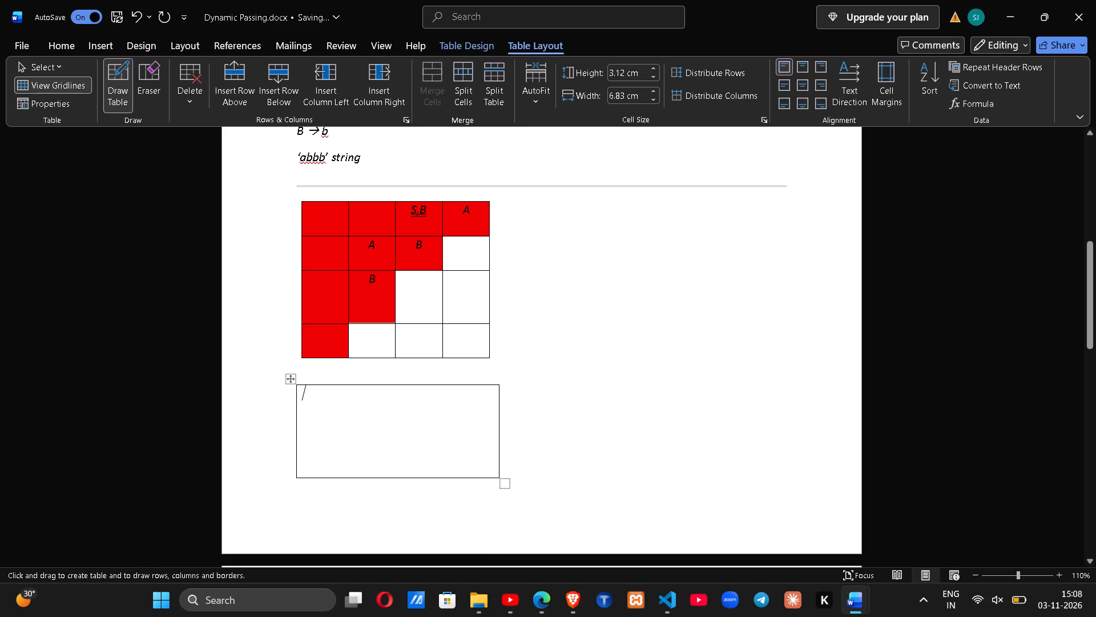
# Split the newly drawn table cell into 4 columns and 4 rows.
pyautogui.click(468, 74)
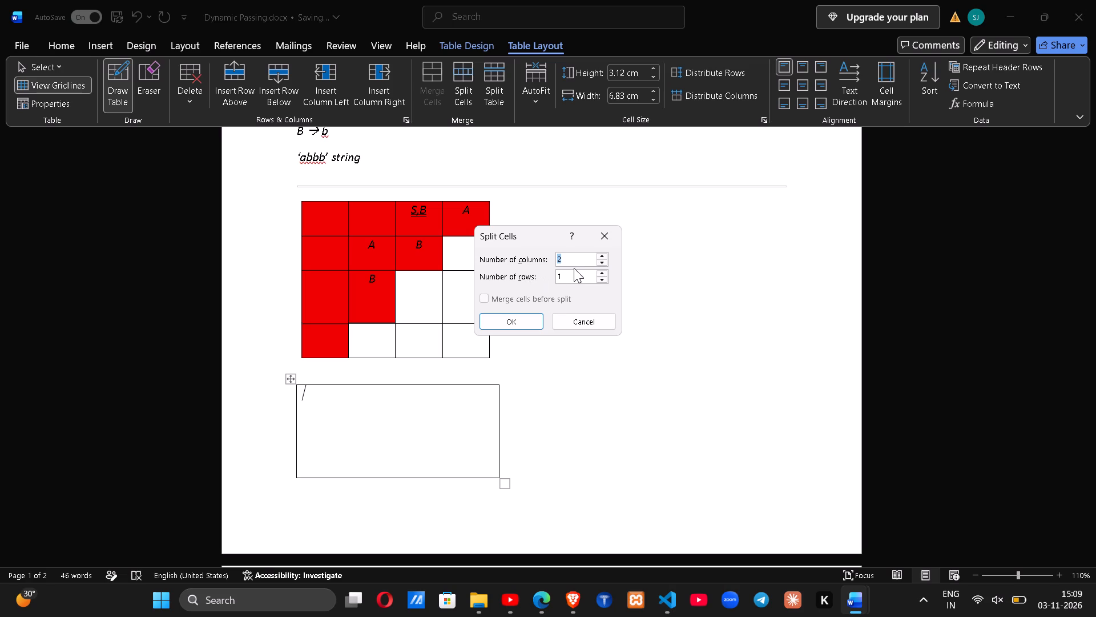
pyautogui.press('4')
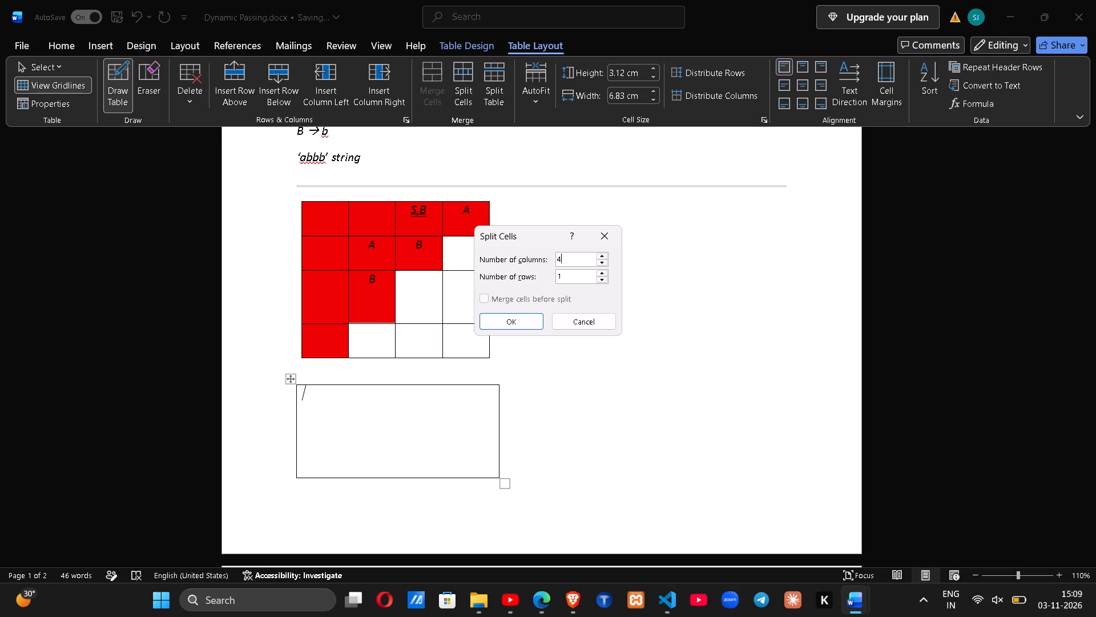
pyautogui.click(577, 278)
pyautogui.press('BackSpace')
pyautogui.press('4')
pyautogui.press('Return')
# Insert two blank lines between the red-shaded table and the new table to push the new one onto the second page.
pyautogui.scroll(-1, 389, 480)
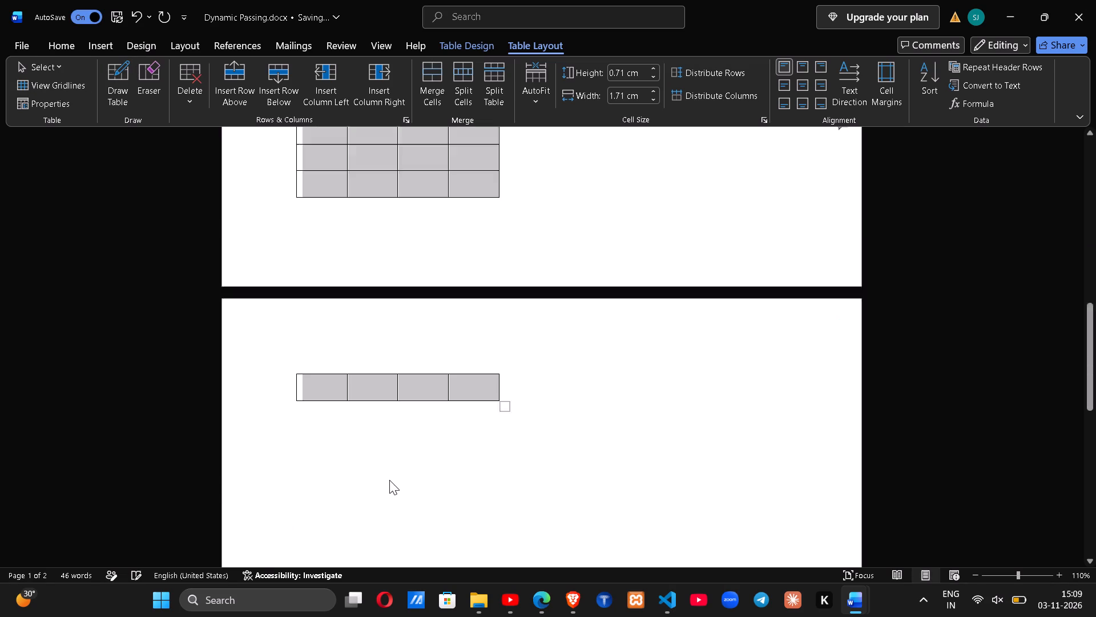
pyautogui.scroll(-1, 389, 480)
pyautogui.scroll(2, 373, 250)
pyautogui.scroll(-1, 373, 250)
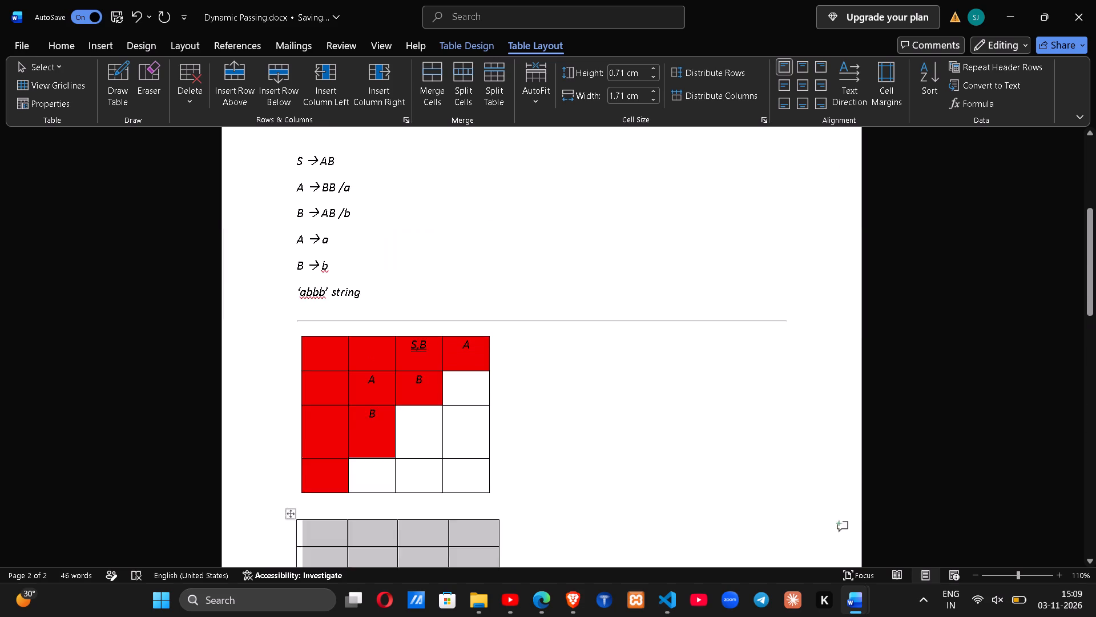
pyautogui.scroll(-1, 373, 250)
pyautogui.click(507, 256)
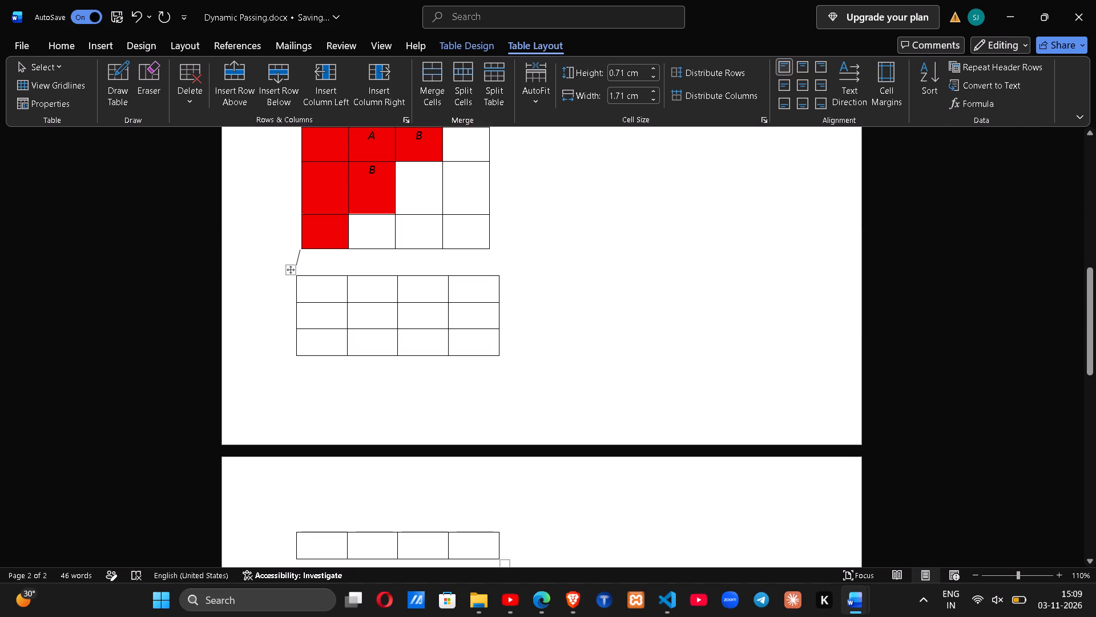
pyautogui.press('Return')
pyautogui.press('Return')
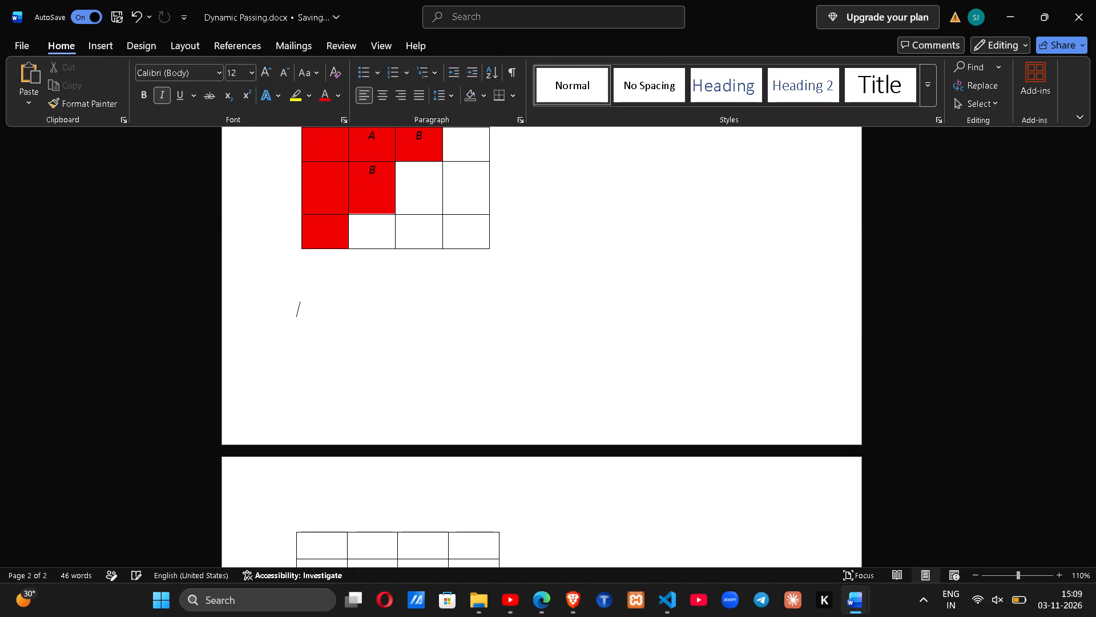
# Add one more blank line below the red-shaded table.
pyautogui.press('Return')
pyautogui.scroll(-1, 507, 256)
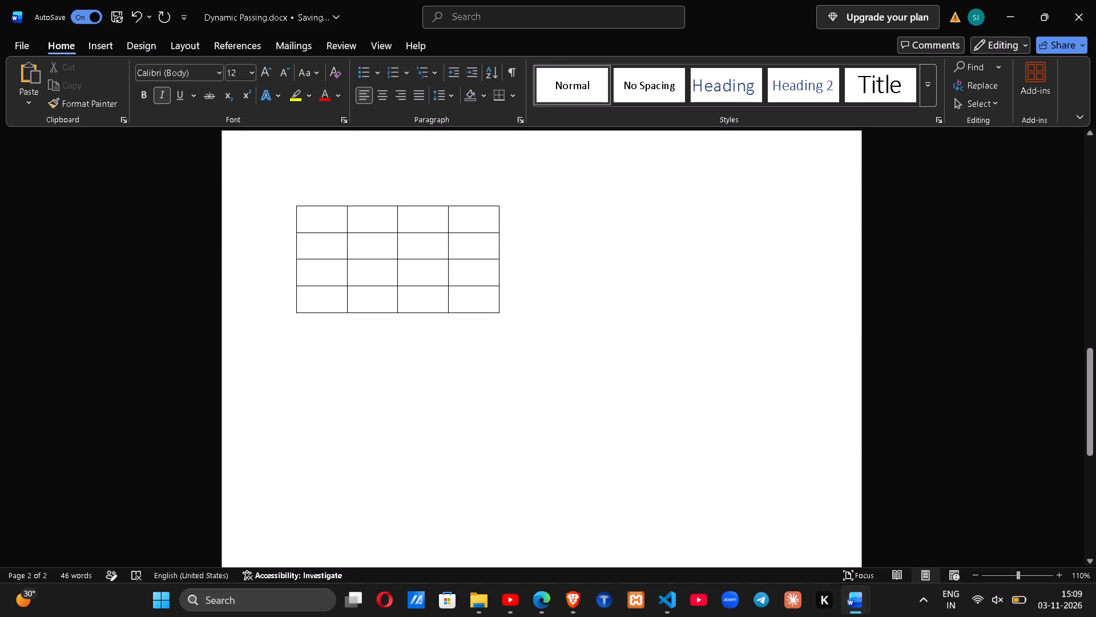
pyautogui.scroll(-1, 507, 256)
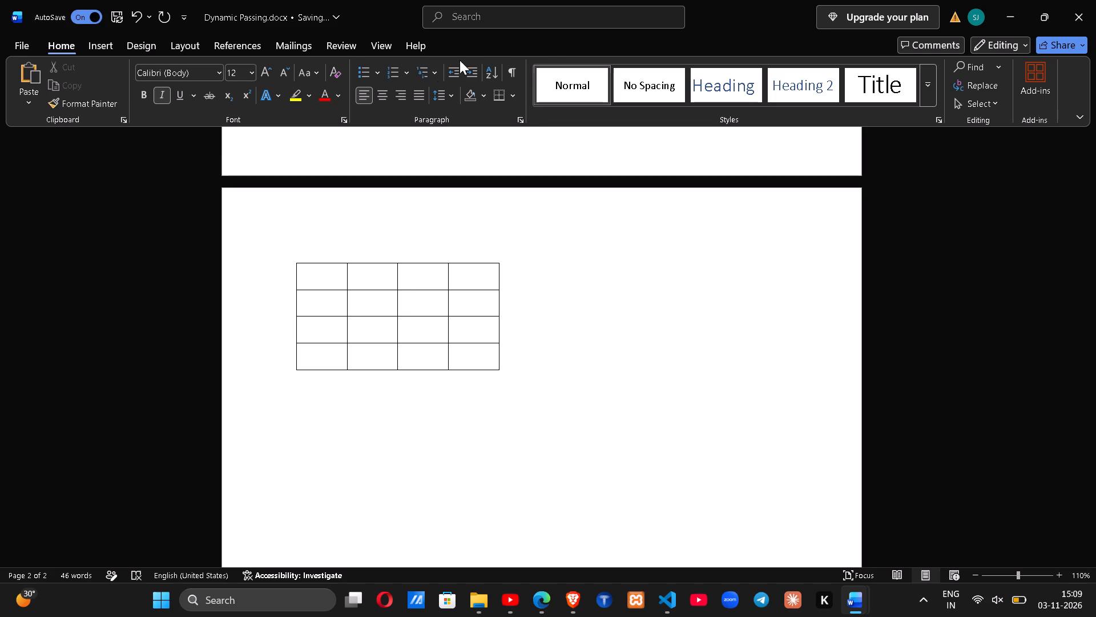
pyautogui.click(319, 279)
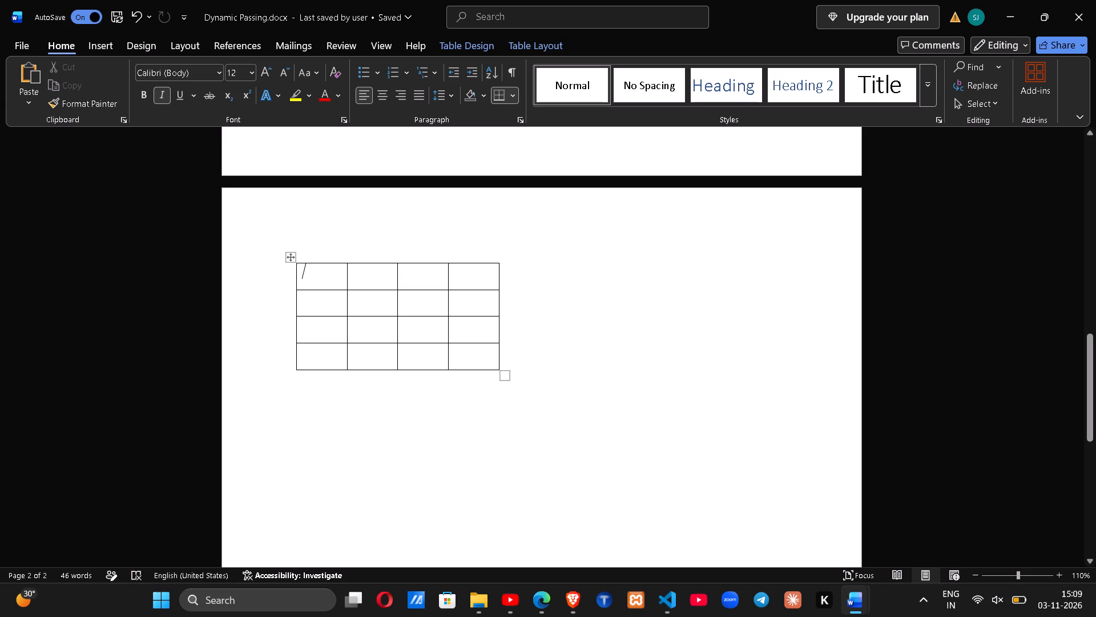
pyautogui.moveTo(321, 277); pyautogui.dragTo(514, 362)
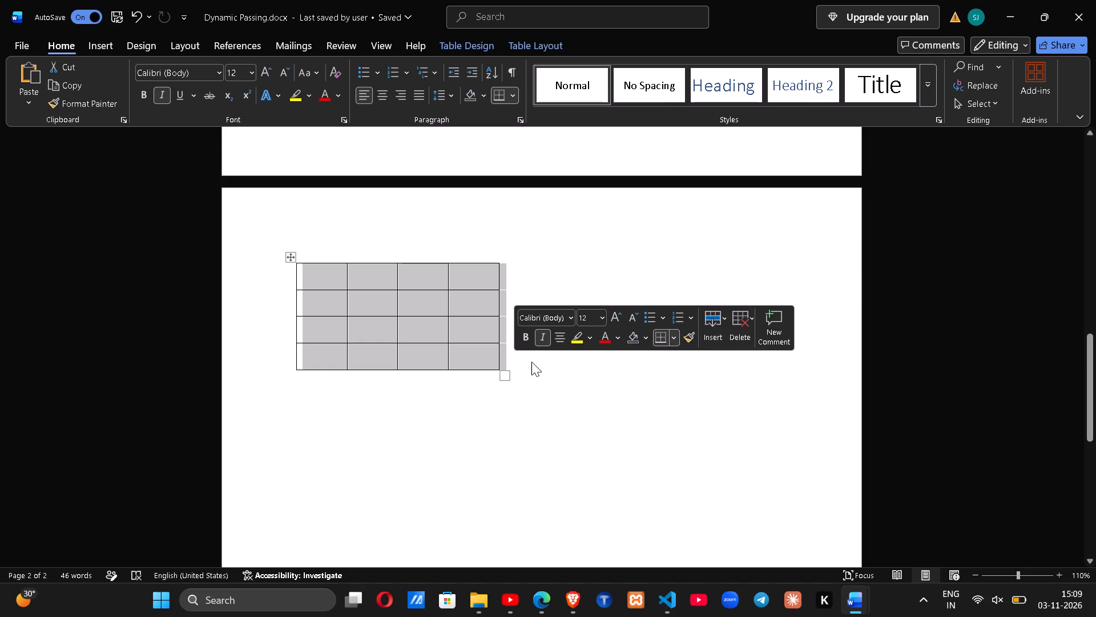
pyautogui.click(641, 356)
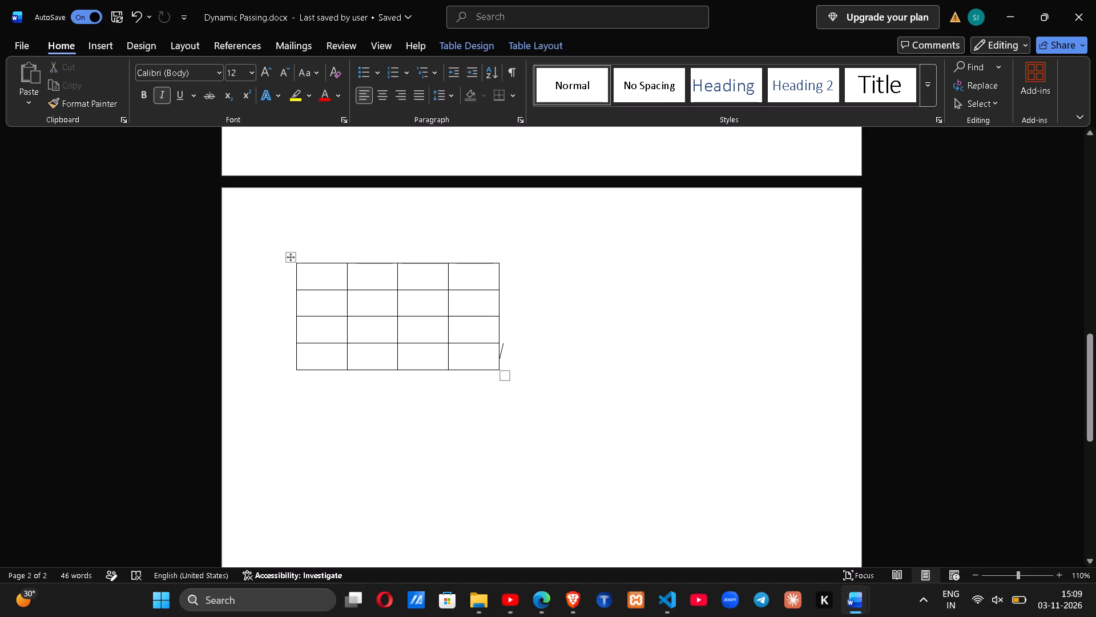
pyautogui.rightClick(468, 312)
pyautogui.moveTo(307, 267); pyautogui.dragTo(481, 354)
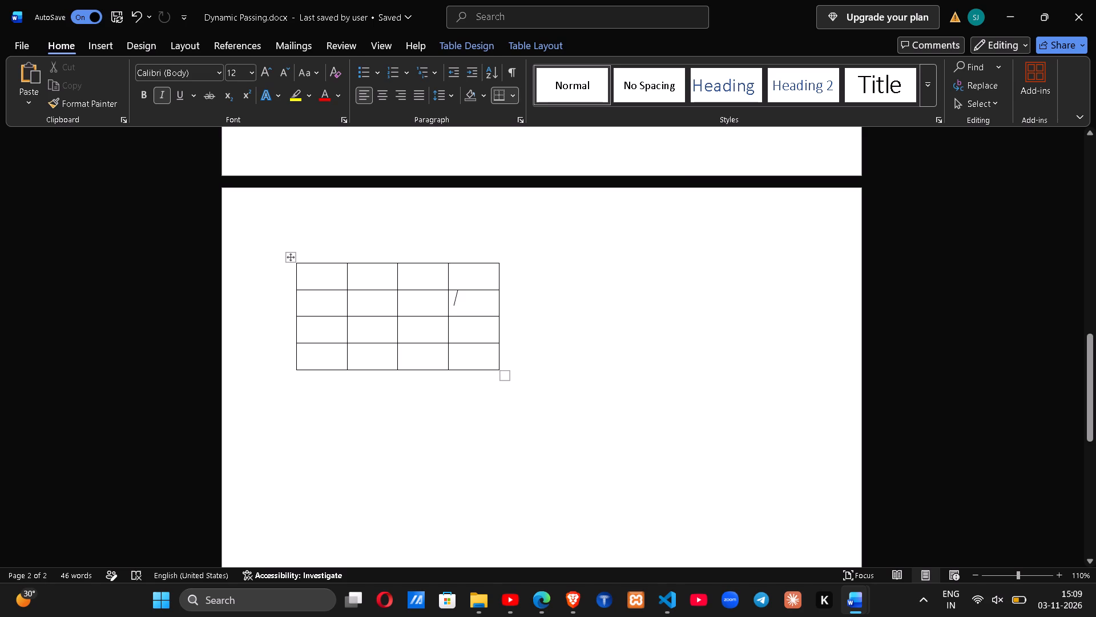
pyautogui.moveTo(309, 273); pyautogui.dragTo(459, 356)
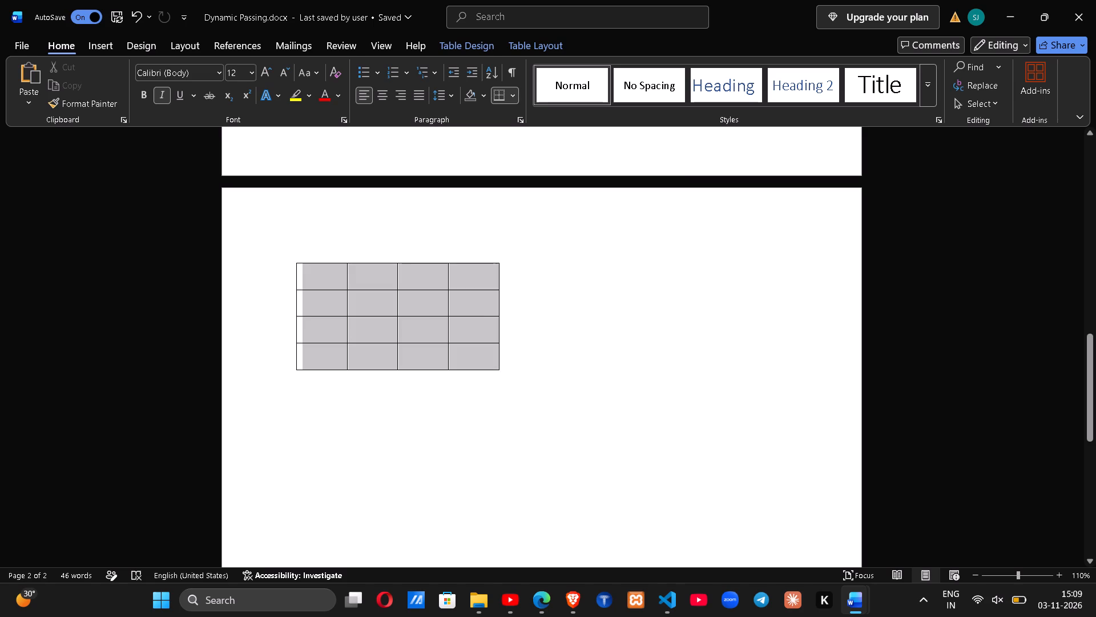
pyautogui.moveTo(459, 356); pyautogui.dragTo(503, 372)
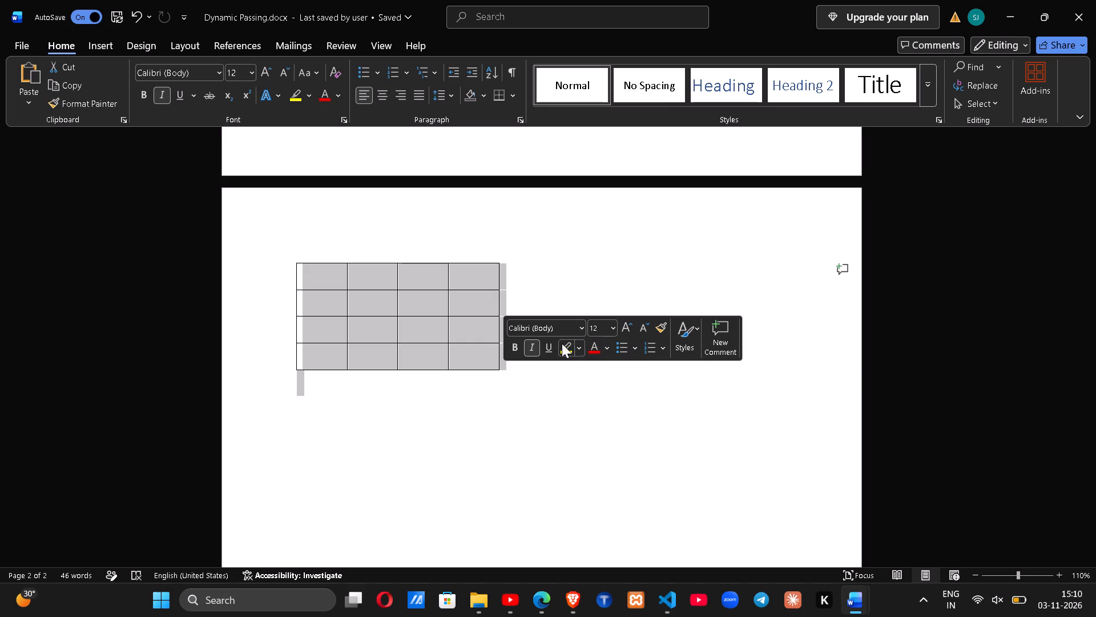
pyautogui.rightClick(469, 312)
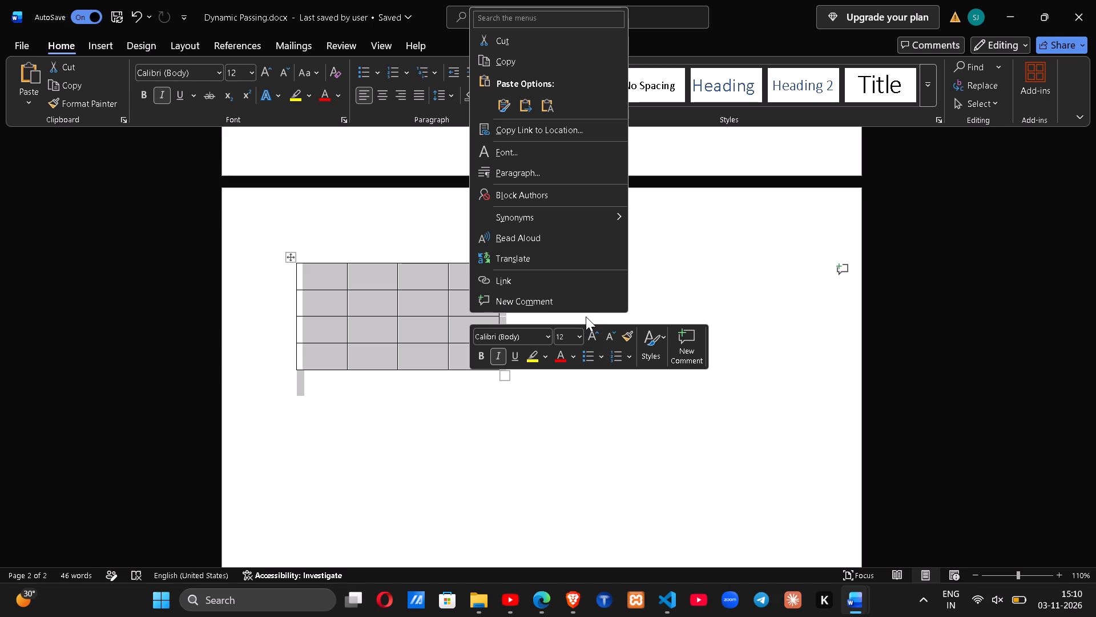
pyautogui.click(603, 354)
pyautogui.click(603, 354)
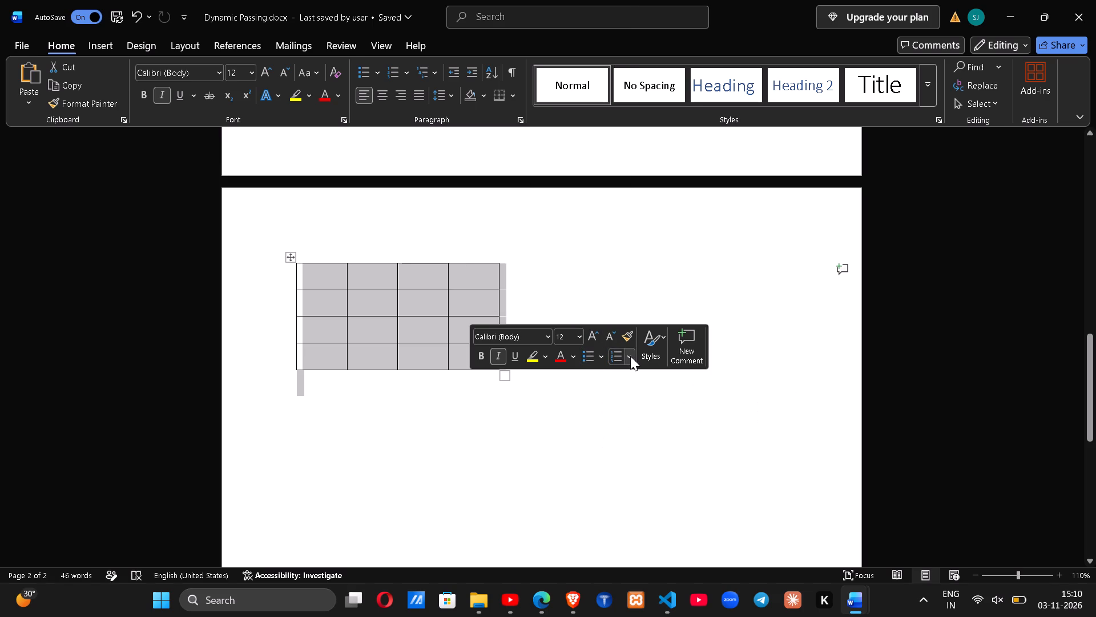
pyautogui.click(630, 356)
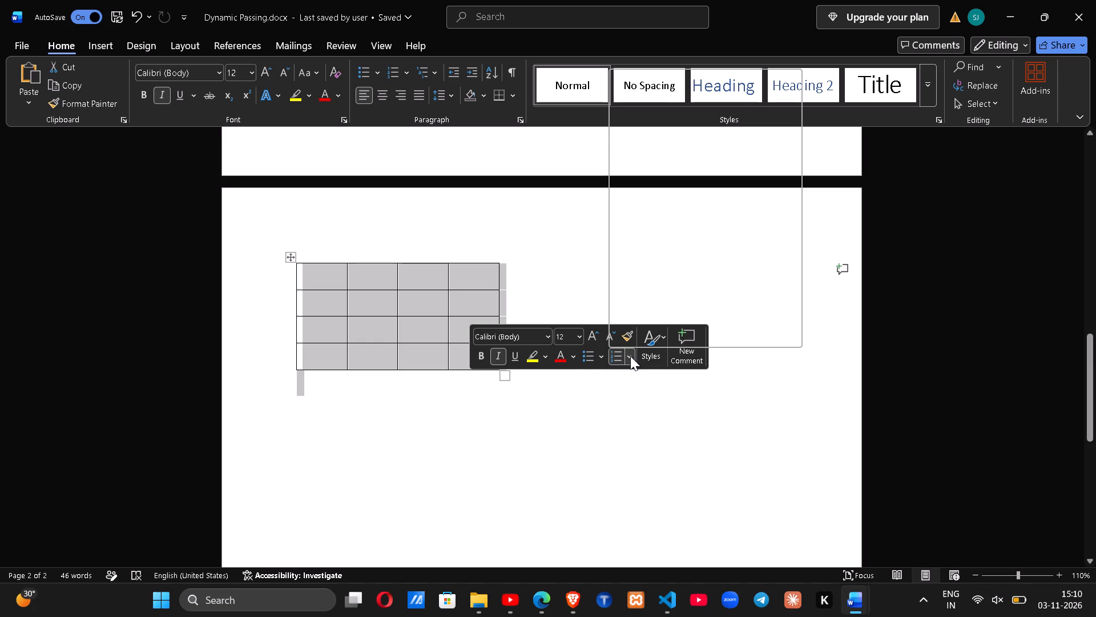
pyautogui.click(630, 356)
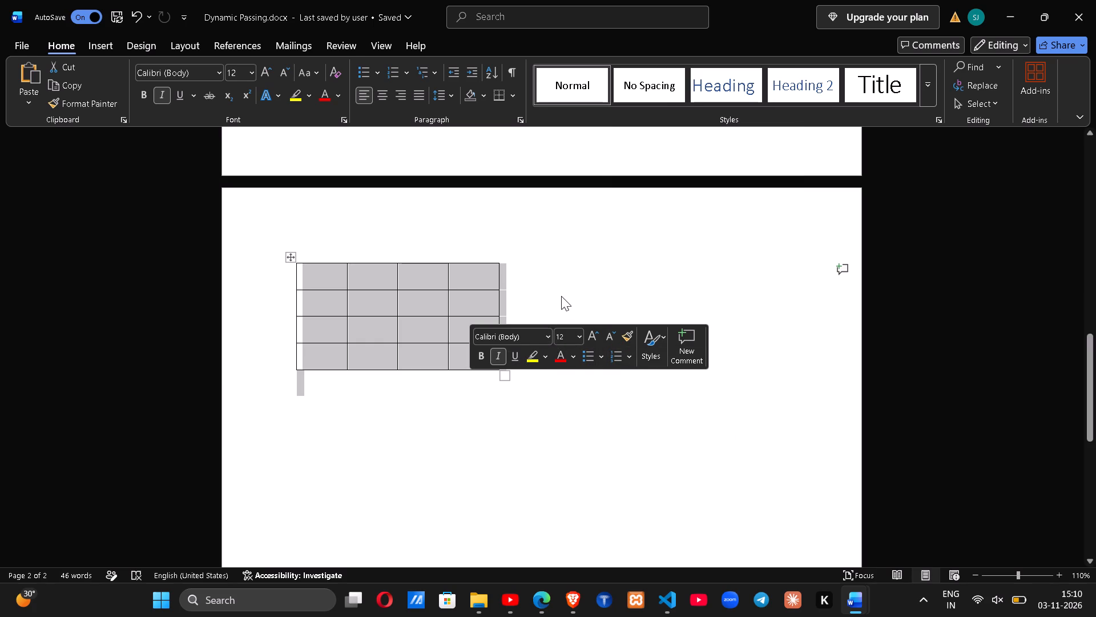
# Shade all four cells in the first column of the new table with the standard orange colour.
pyautogui.click(333, 278)
pyautogui.moveTo(333, 278); pyautogui.dragTo(331, 363)
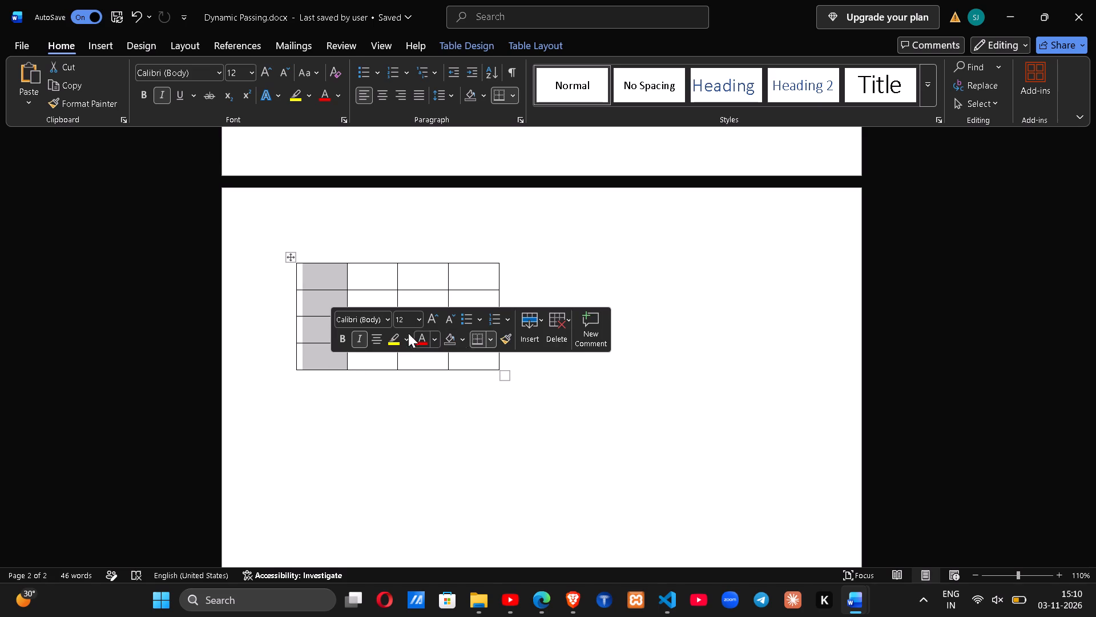
pyautogui.click(460, 334)
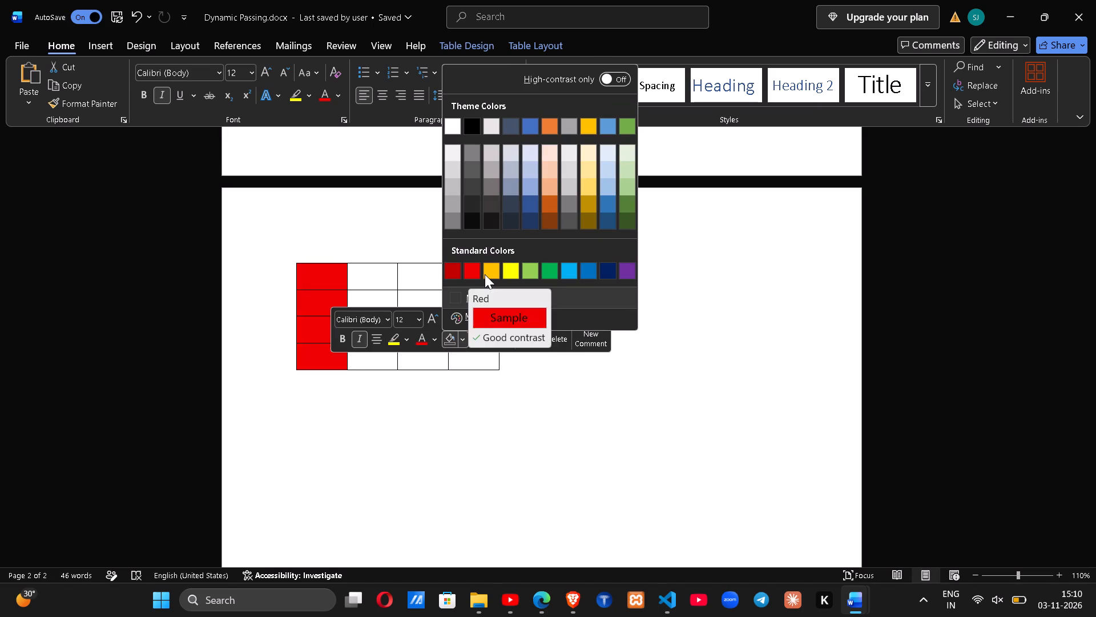
pyautogui.click(497, 274)
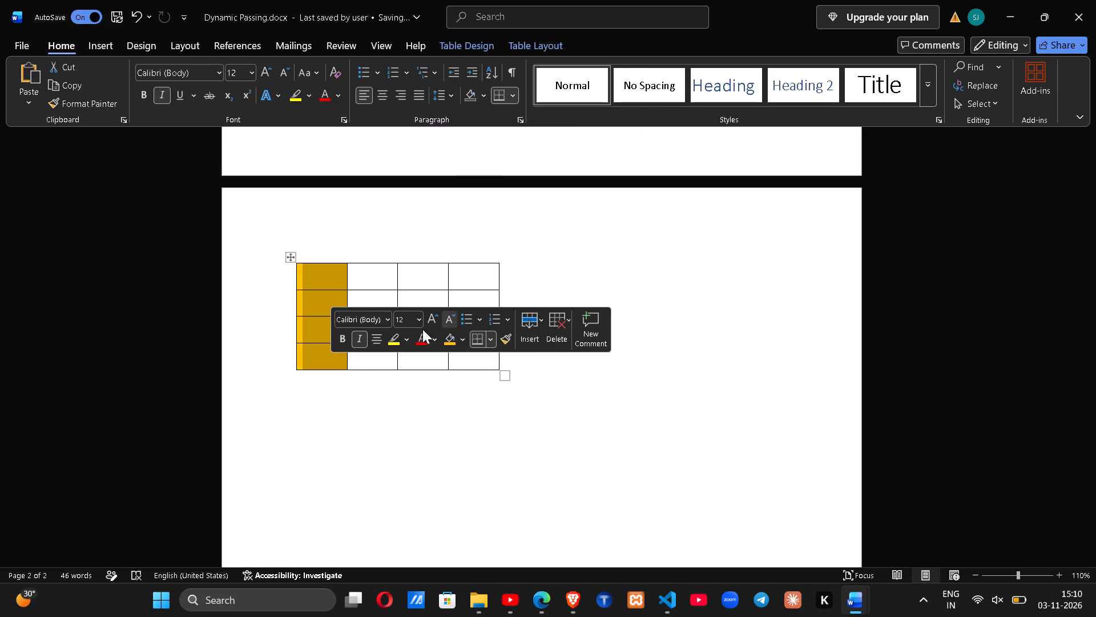
# Apply the same orange shading to the second and third cells of rows 3 and 4, and to the last cell of row 4.
pyautogui.click(373, 279)
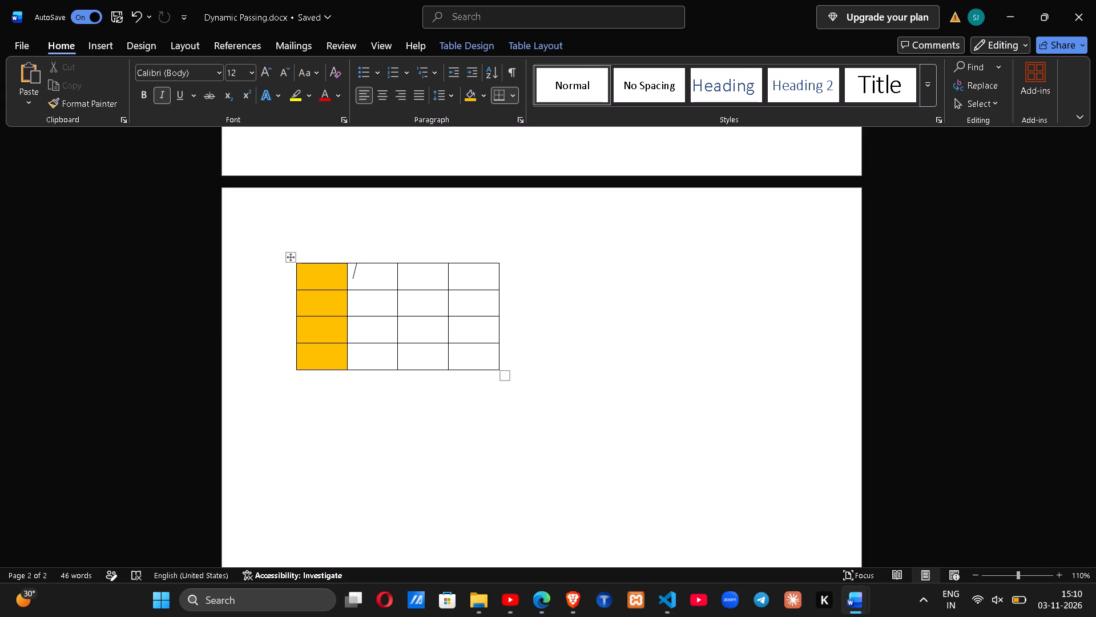
pyautogui.moveTo(367, 332); pyautogui.dragTo(475, 350)
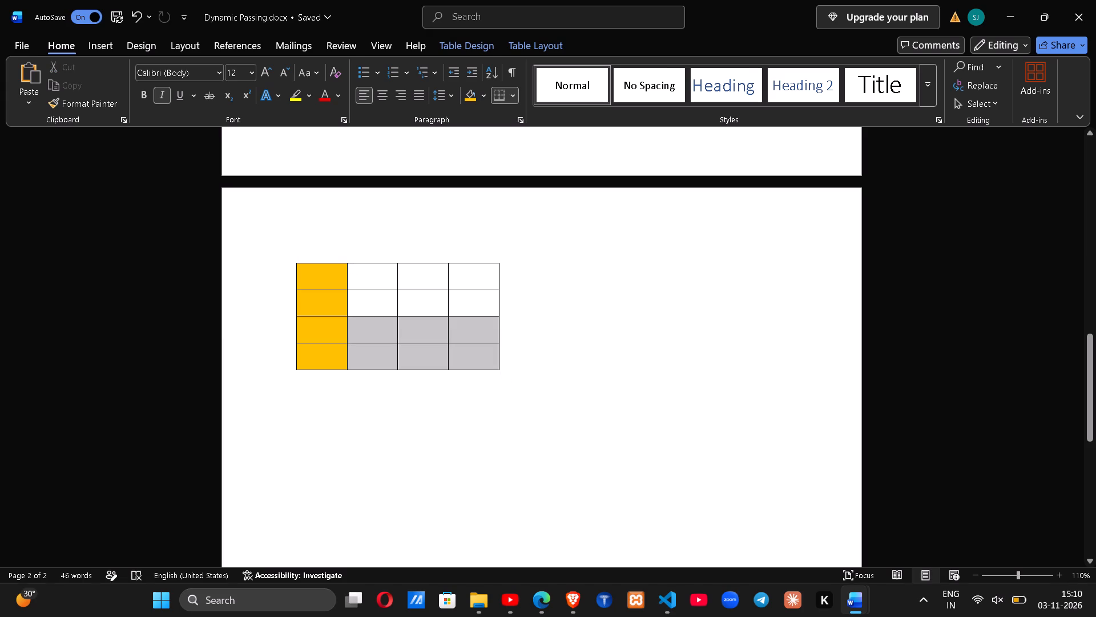
pyautogui.moveTo(475, 350); pyautogui.dragTo(487, 354)
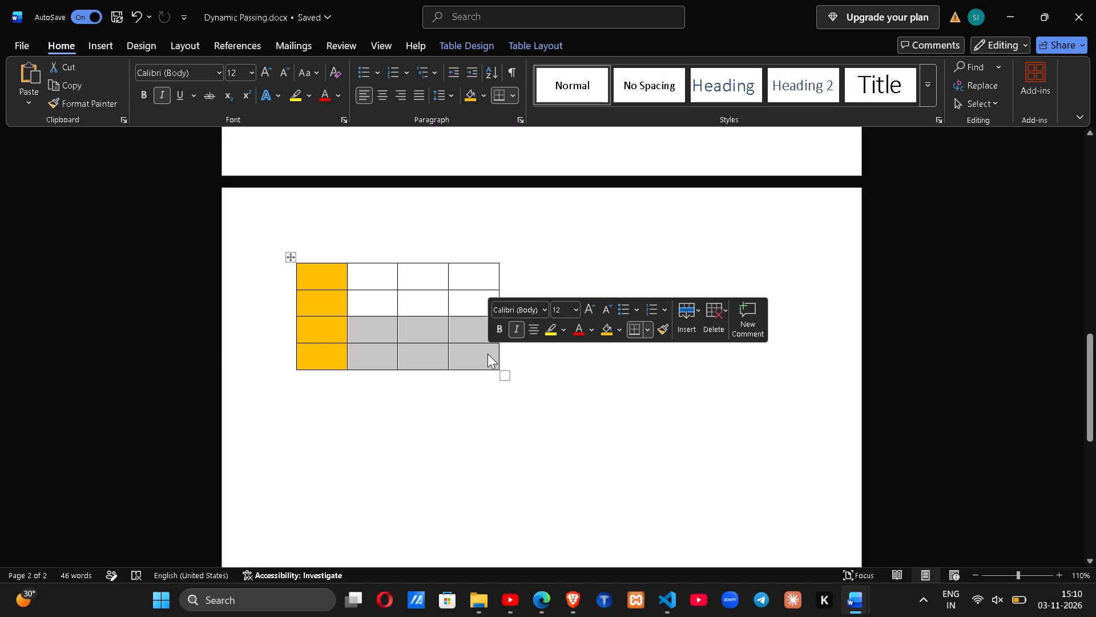
pyautogui.click(380, 331)
pyautogui.moveTo(380, 331); pyautogui.dragTo(406, 369)
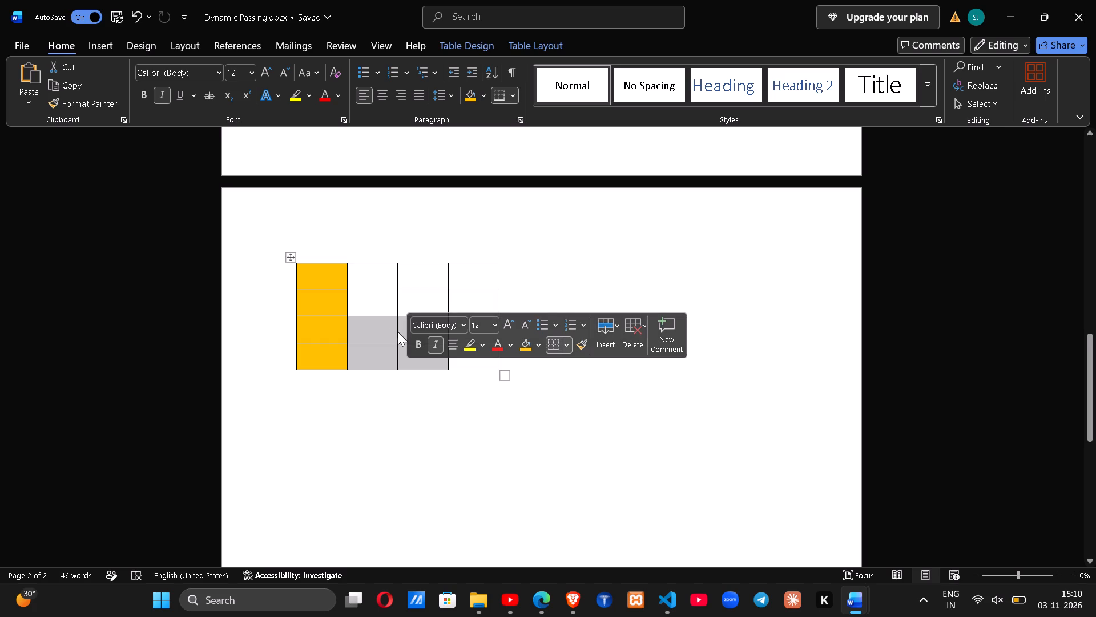
pyautogui.click(522, 338)
pyautogui.click(370, 299)
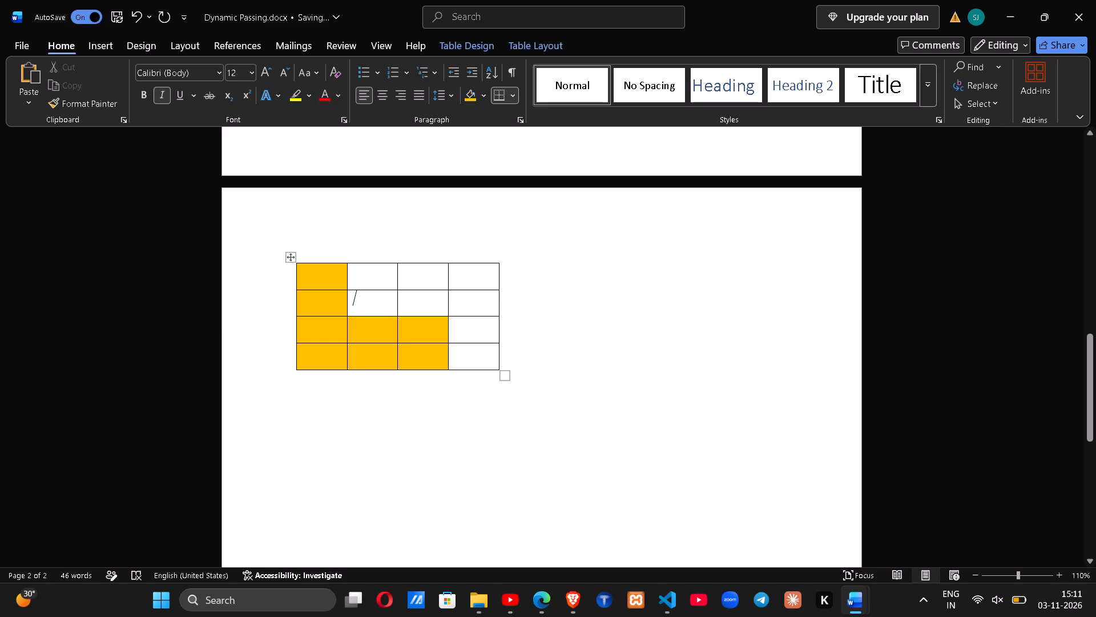
pyautogui.rightClick(473, 356)
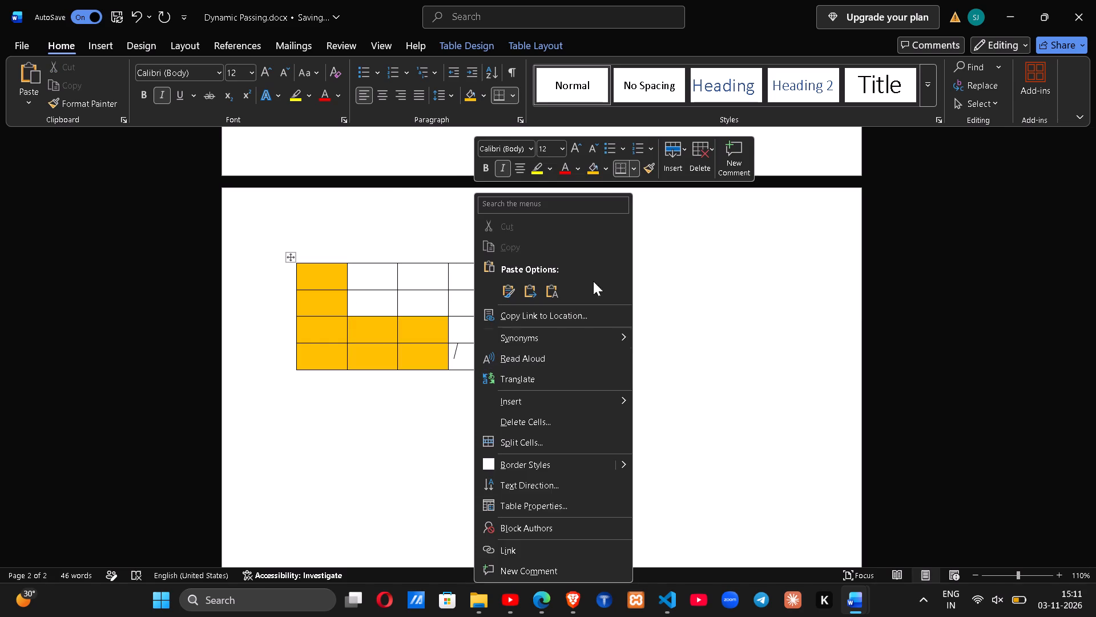
pyautogui.click(595, 167)
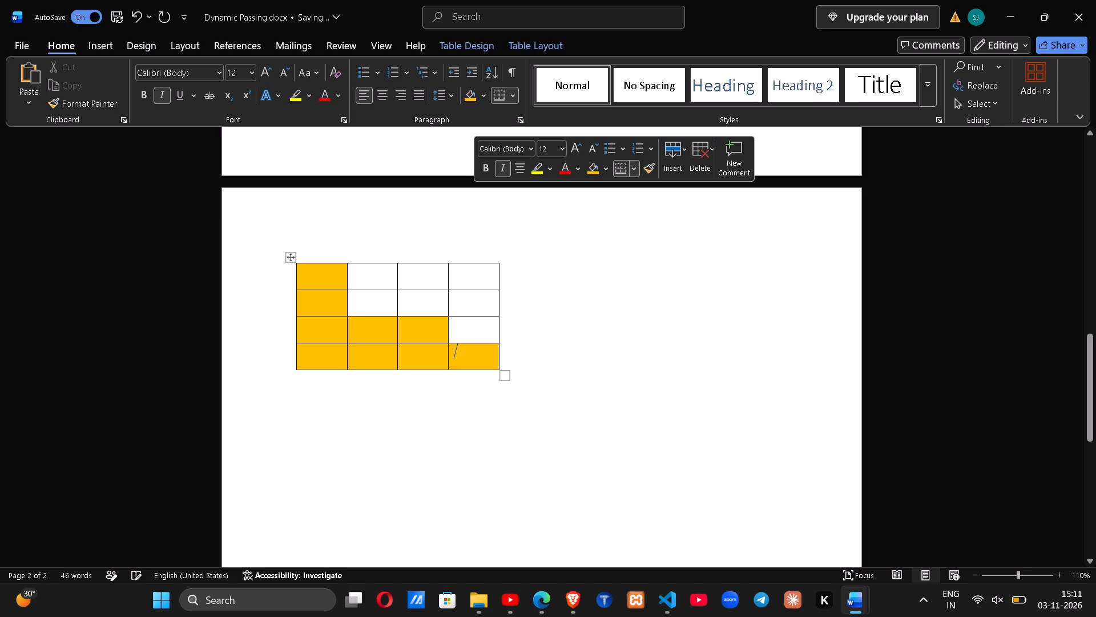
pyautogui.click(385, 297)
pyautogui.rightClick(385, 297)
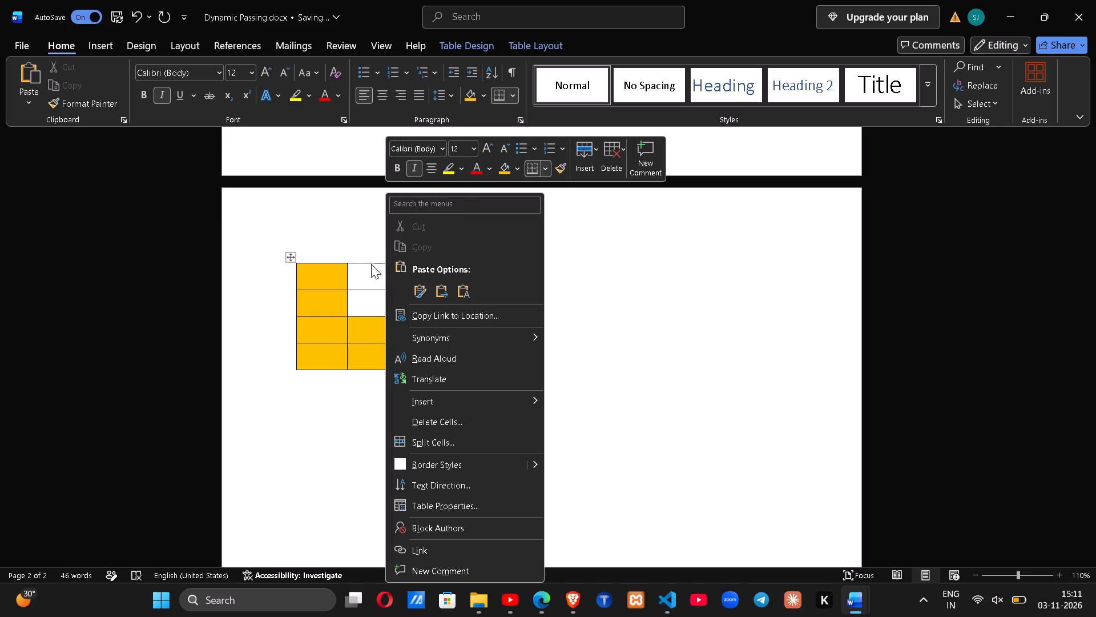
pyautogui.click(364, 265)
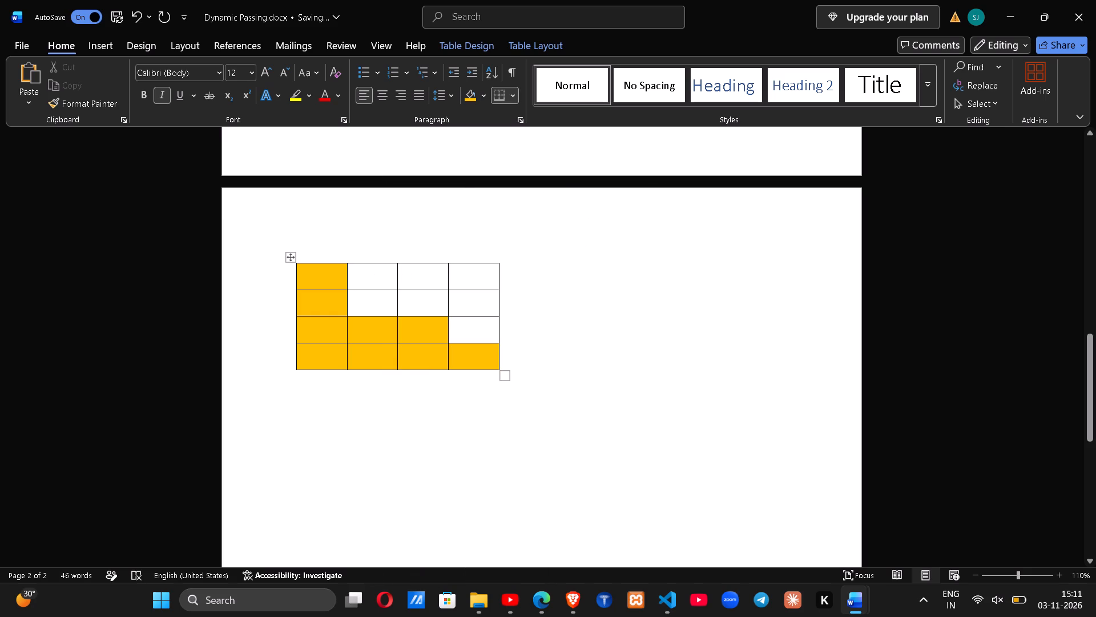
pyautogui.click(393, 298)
# Fill the shaded cells of the new table's third row with SB, A and A.
pyautogui.click(308, 280)
pyautogui.click(315, 334)
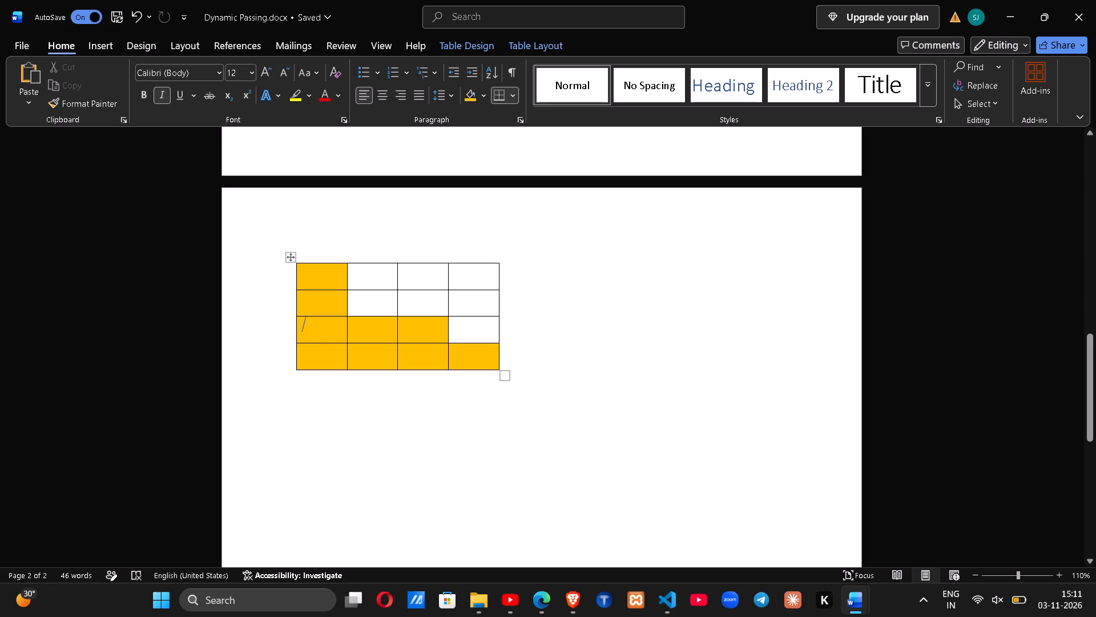
pyautogui.press('s')
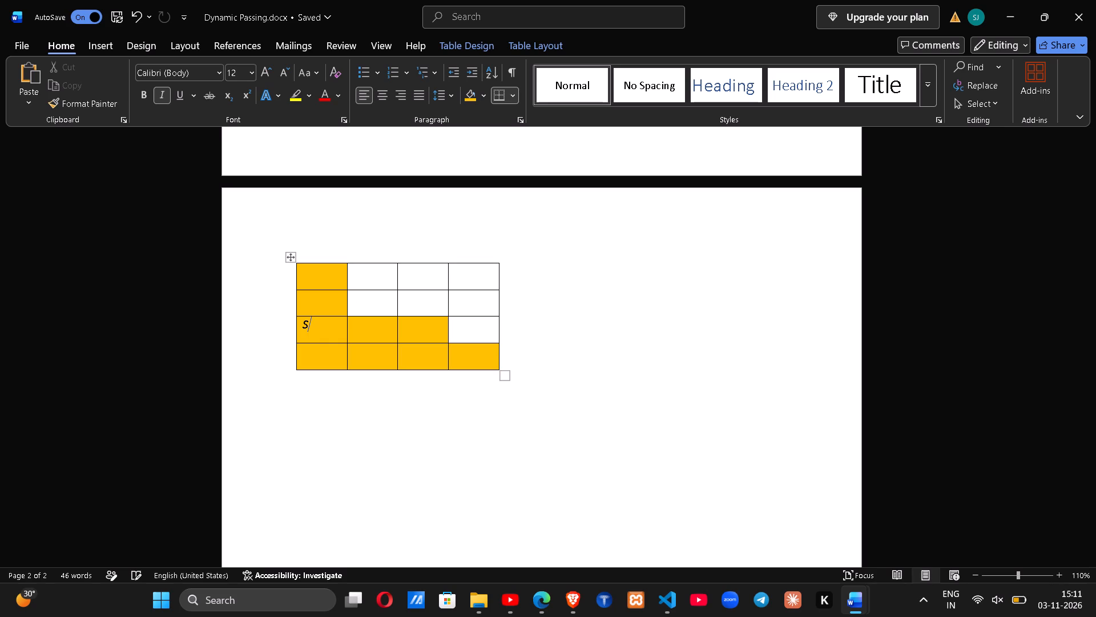
pyautogui.press('b')
pyautogui.press('Right')
pyautogui.press('a')
pyautogui.press('Right')
pyautogui.press('a')
# Fill the four cells of the new table's bottom row with A, B, B and B.
pyautogui.press('Left')
pyautogui.press('Down')
pyautogui.press('Left')
pyautogui.press('Left')
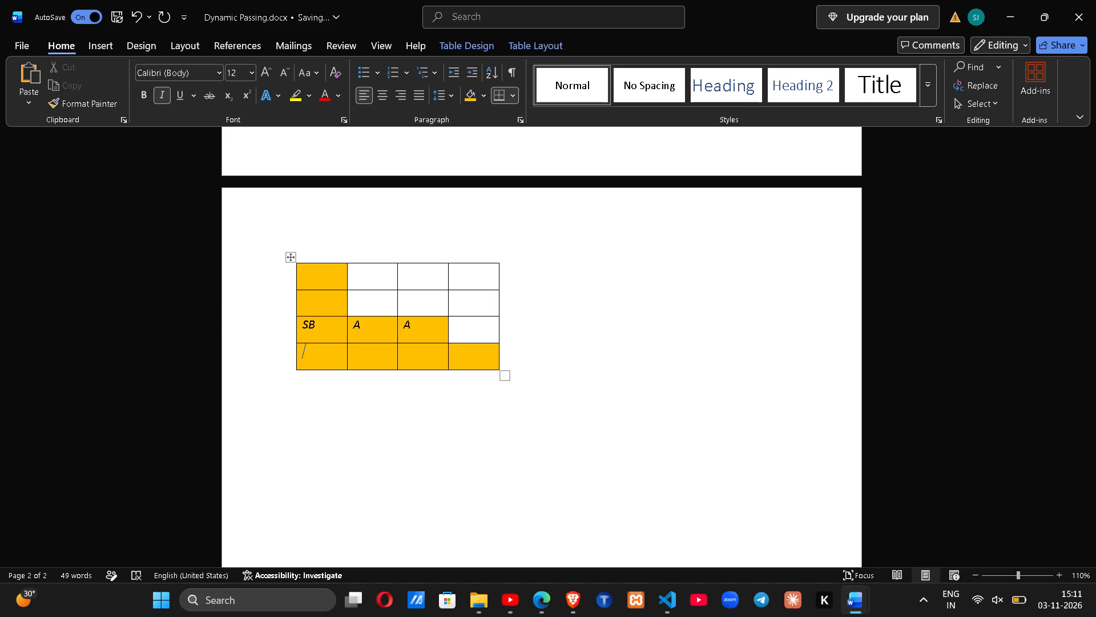
pyautogui.press('a')
pyautogui.press('Right')
pyautogui.press('b')
pyautogui.press('Right')
pyautogui.press('b')
pyautogui.press('Right')
pyautogui.press('b')
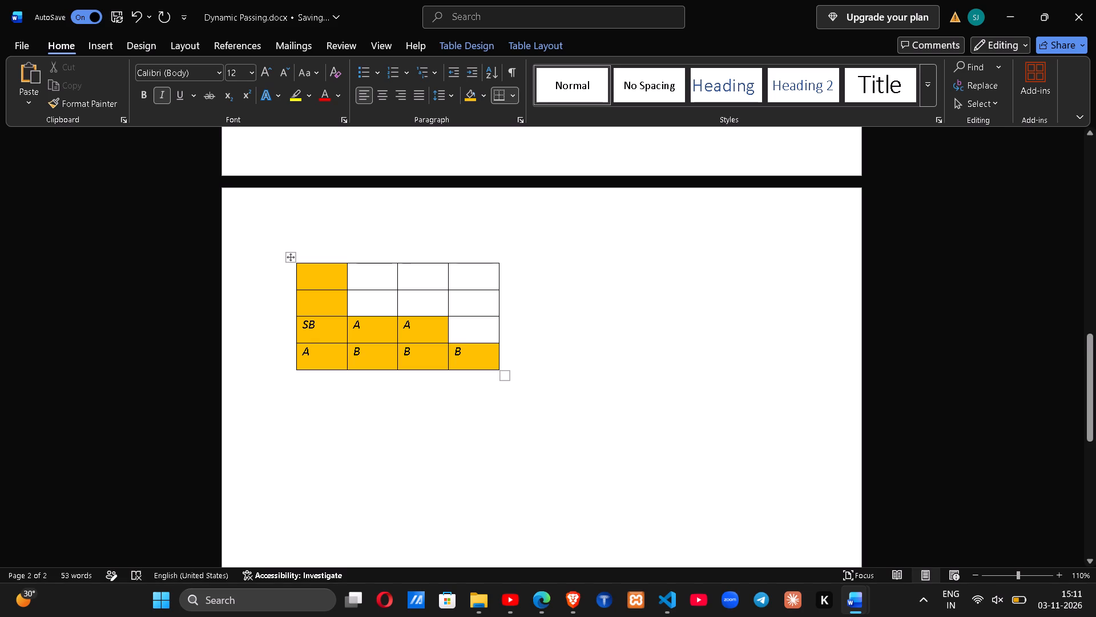
# Enter A in the first cell of the new table's second row.
pyautogui.click(320, 291)
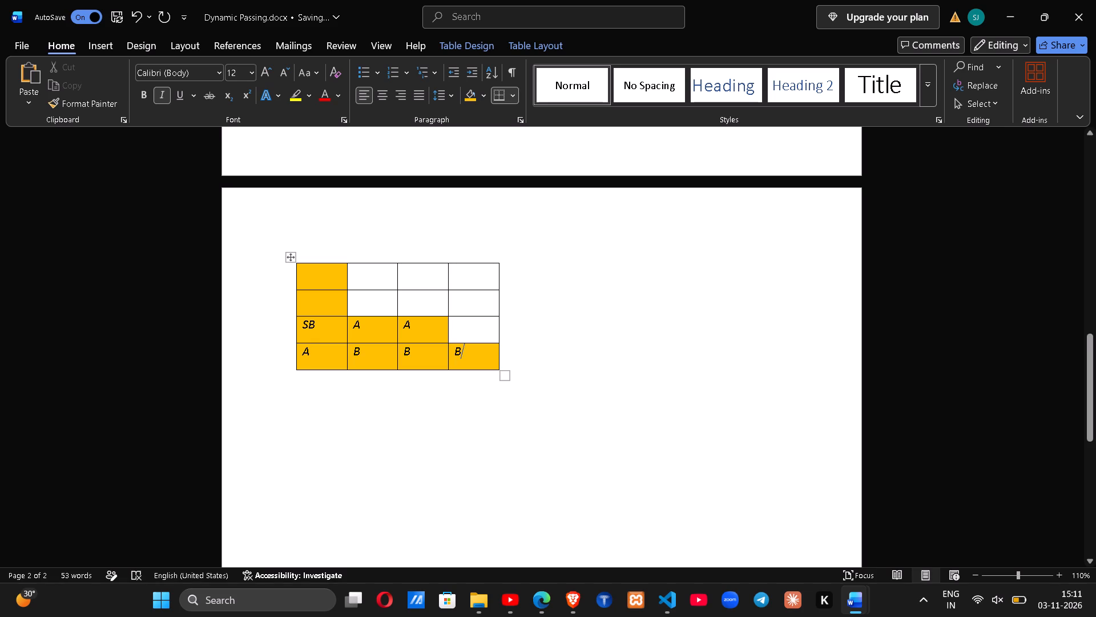
pyautogui.click(320, 302)
pyautogui.click(320, 302)
pyautogui.press('a')
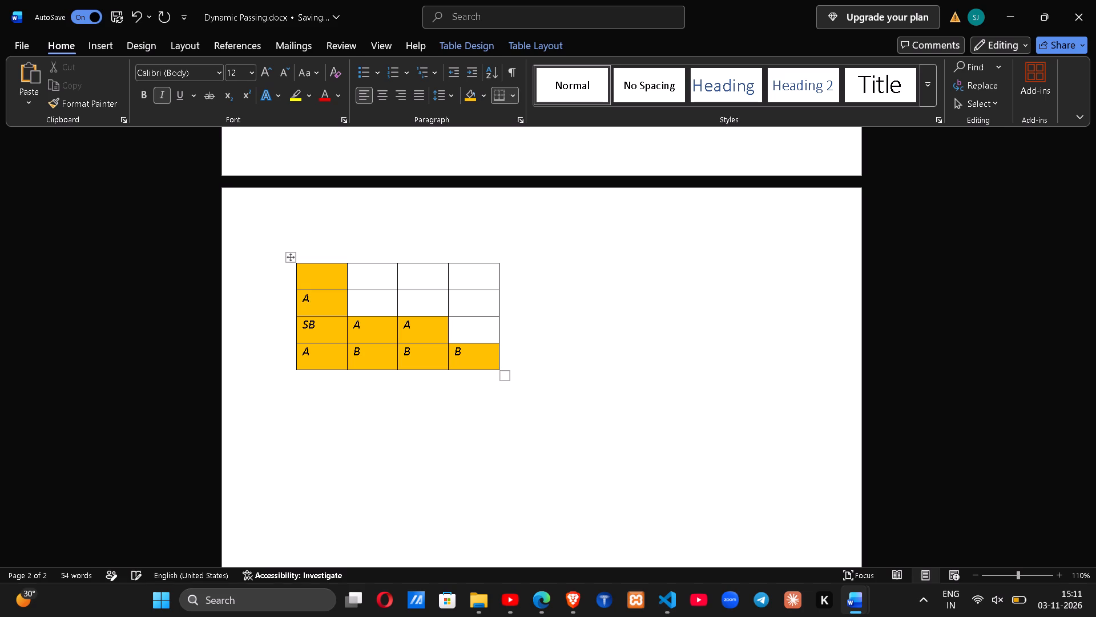
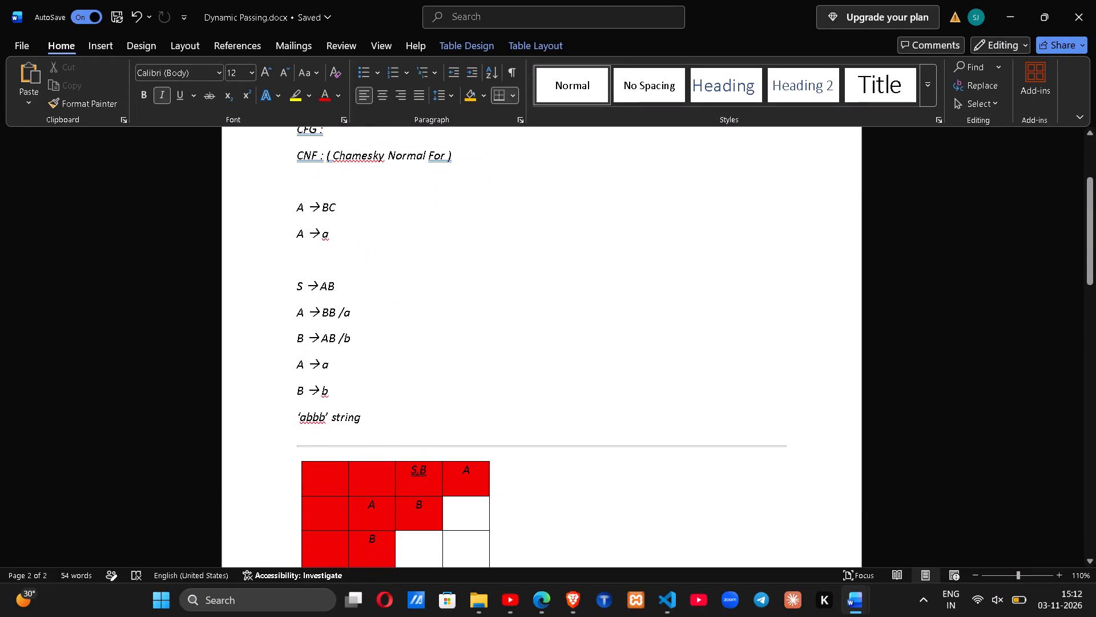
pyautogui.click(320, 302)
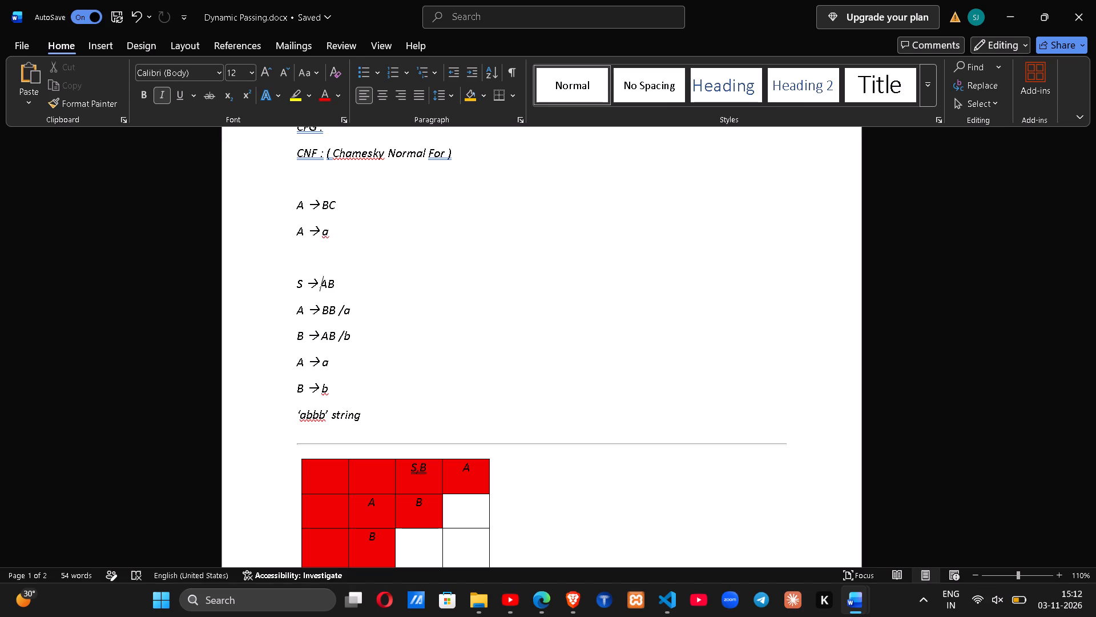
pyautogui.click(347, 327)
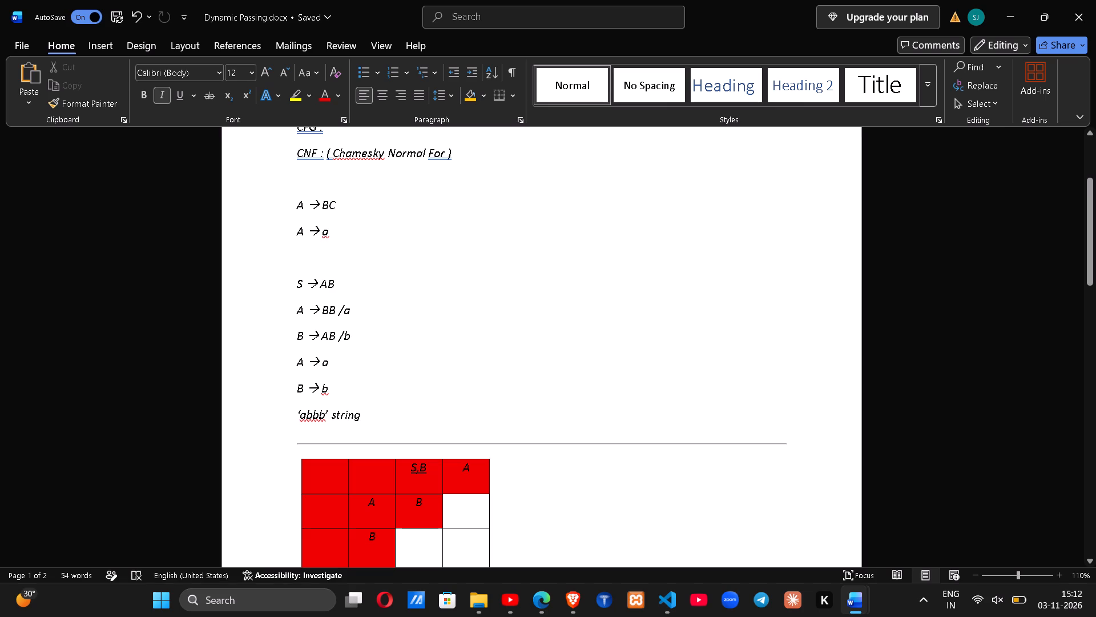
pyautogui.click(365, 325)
# Shade the second cell of the new table's second row orange and enter SB in it.
pyautogui.scroll(-5, 370, 334)
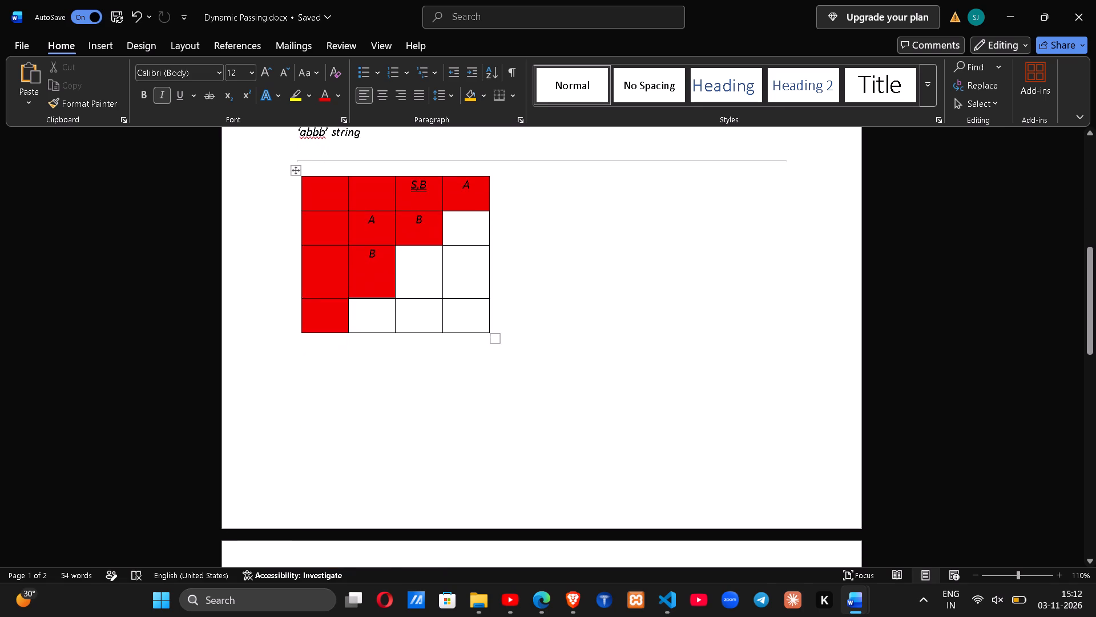
pyautogui.scroll(-3, 370, 334)
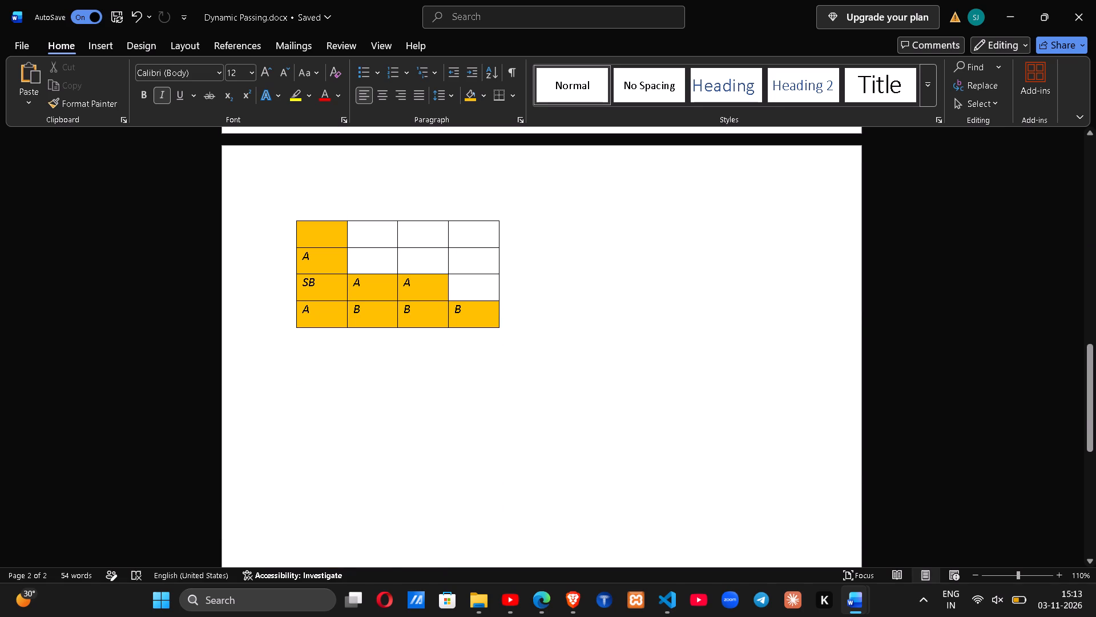
pyautogui.rightClick(359, 263)
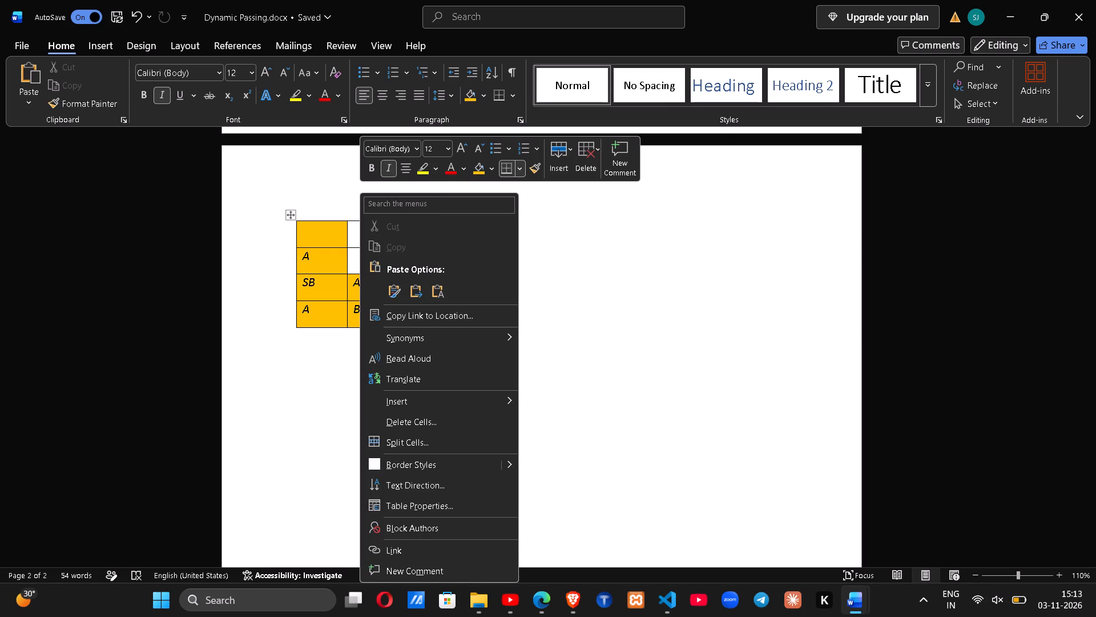
pyautogui.click(478, 173)
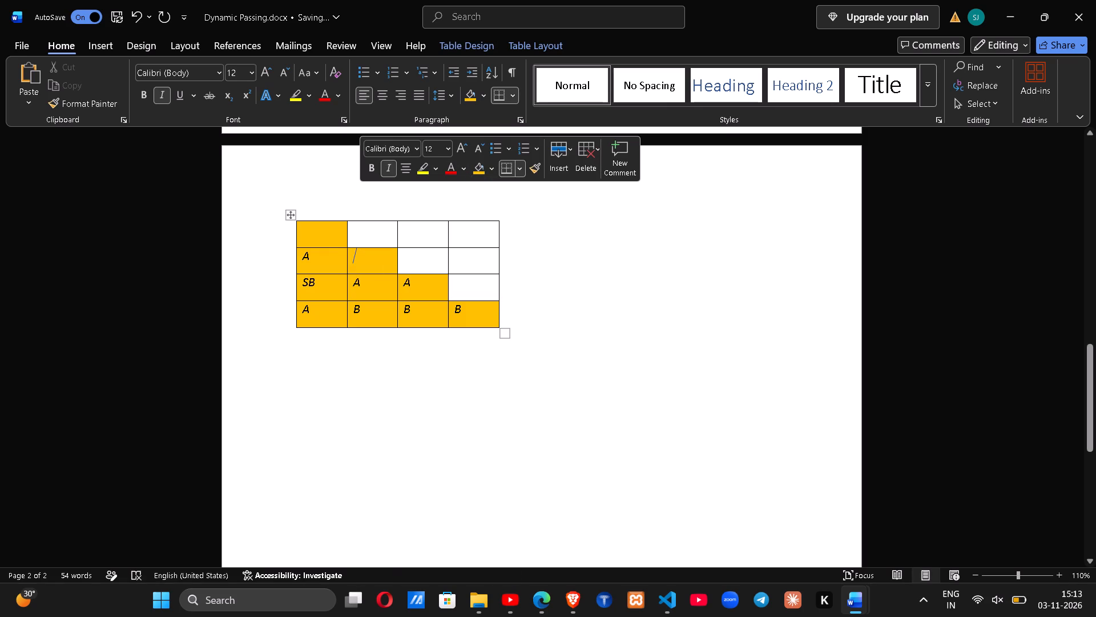
pyautogui.write('SB')
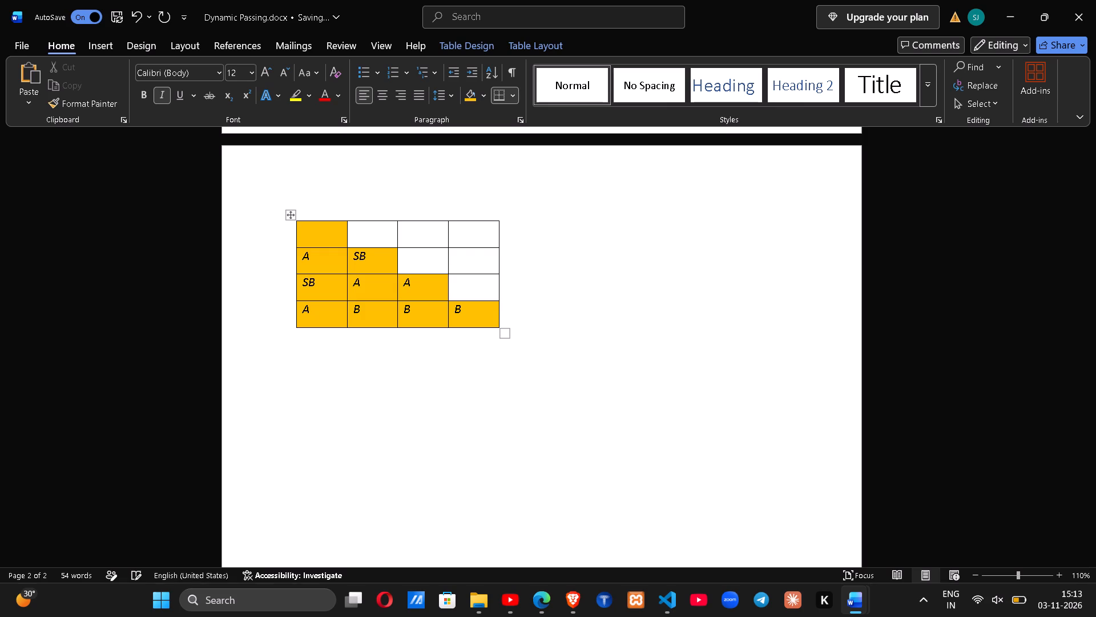
# Move to the empty first cell of the new table's top row.
pyautogui.press('Up')
pyautogui.press('Left')
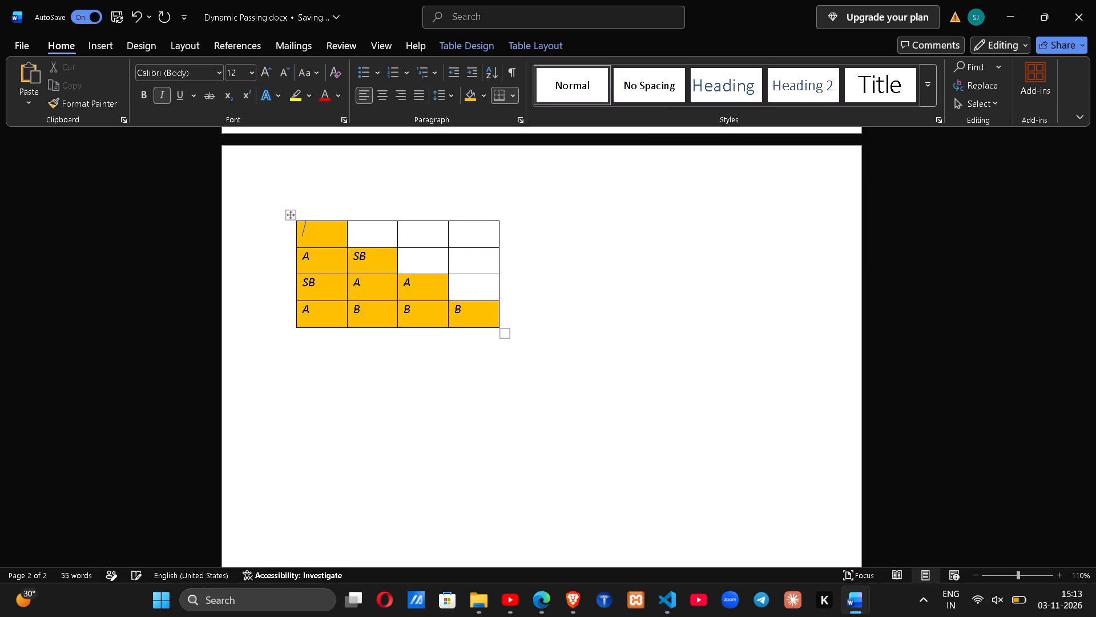
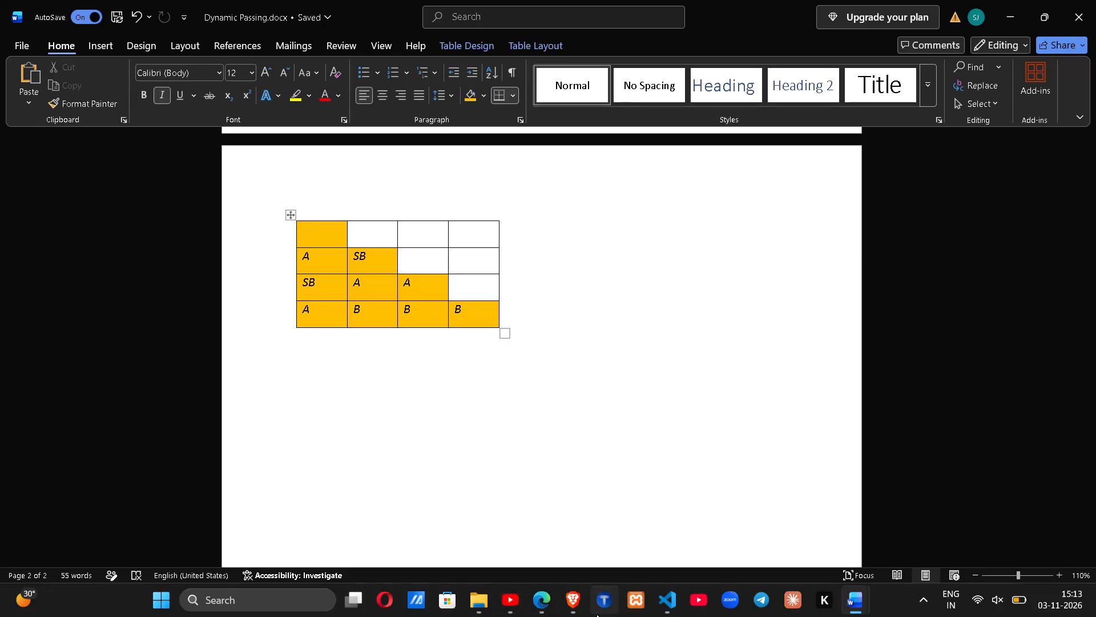
# Switch to Microsoft Edge, search for "itm goi mis" in a new tab and open the ITM-GOI site mis.itmgoi.in from the results.
pyautogui.click(543, 600)
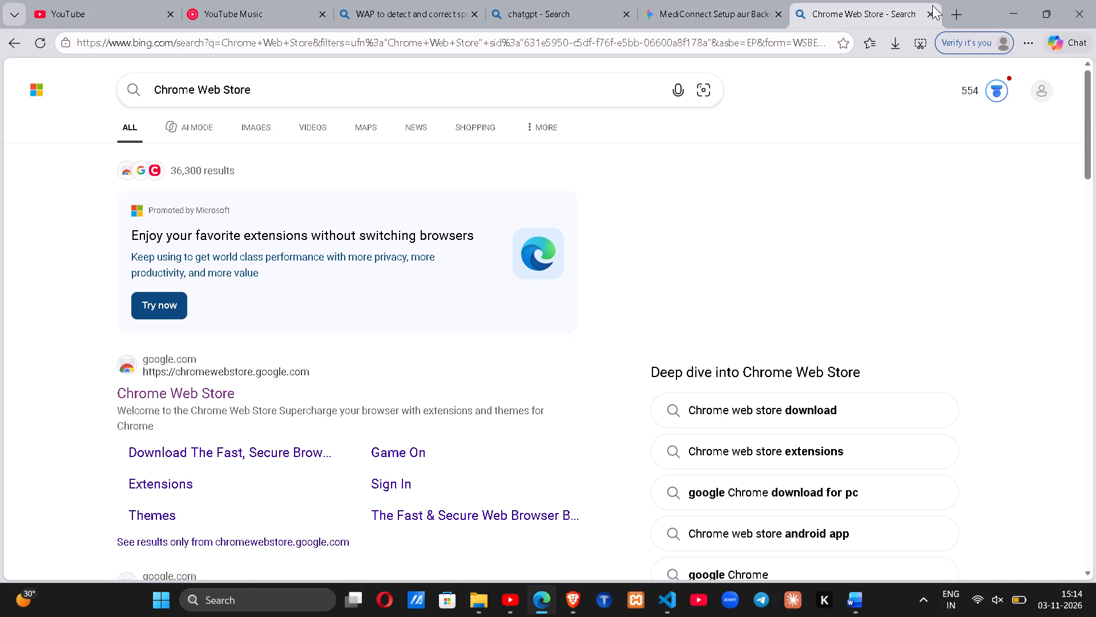
pyautogui.click(948, 8)
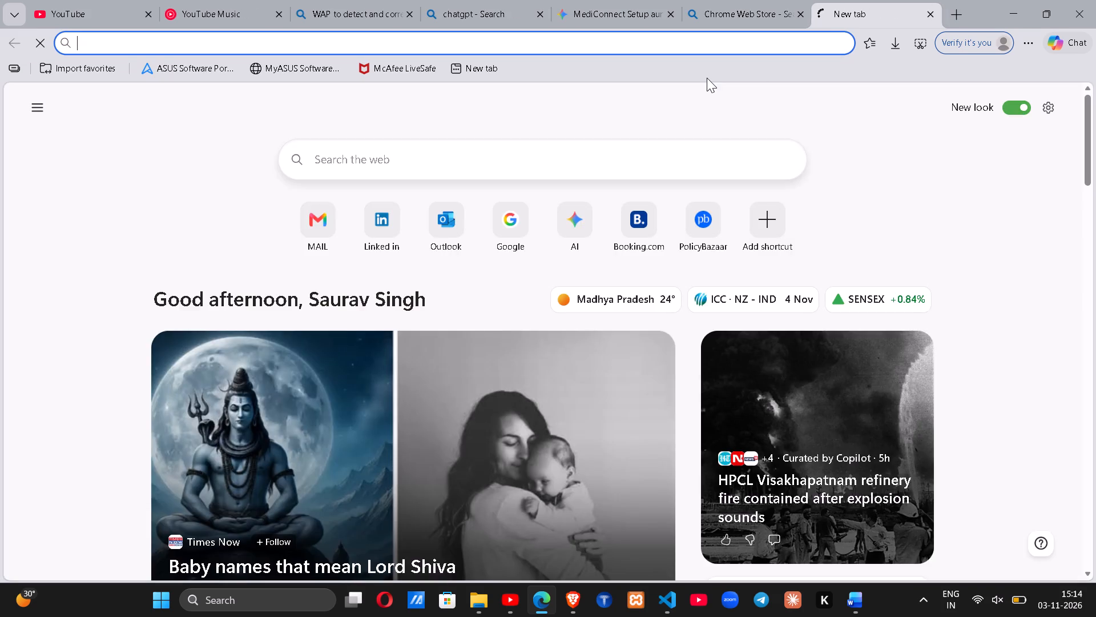
pyautogui.write('ITM')
pyautogui.press('space')
pyautogui.press('d')
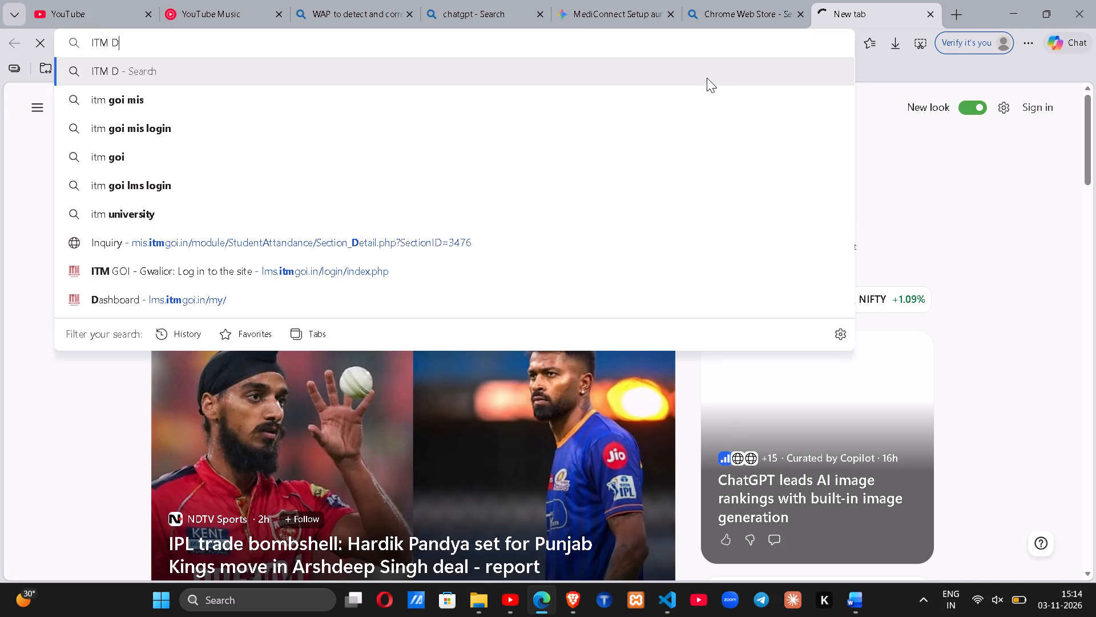
pyautogui.press('BackSpace')
pyautogui.write('GOI')
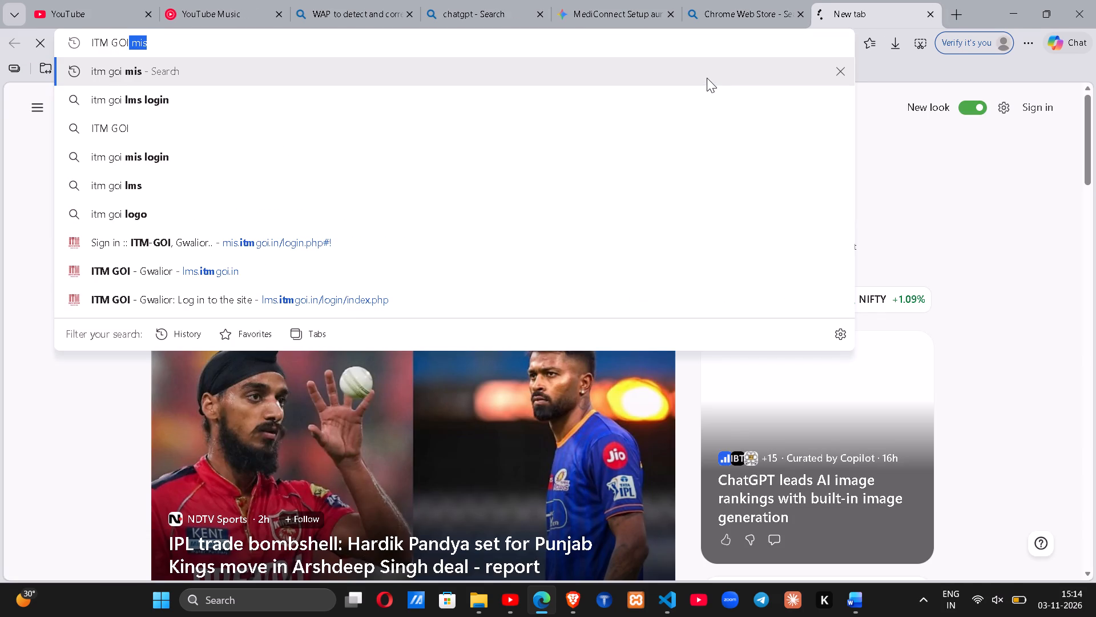
pyautogui.press('Tab')
pyautogui.press('Return')
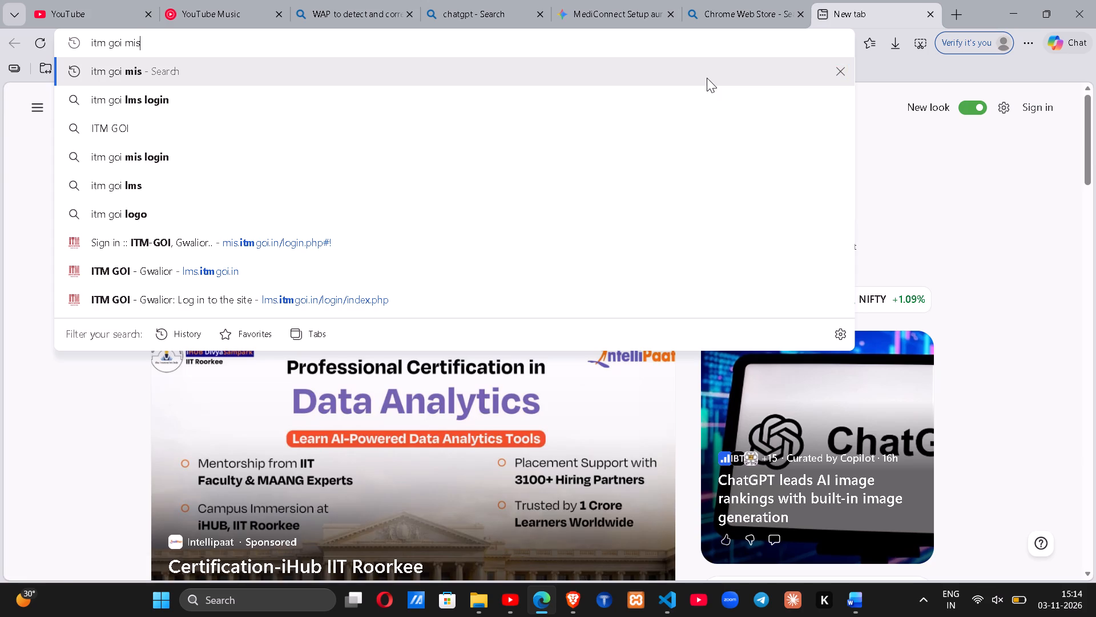
pyautogui.press('Return')
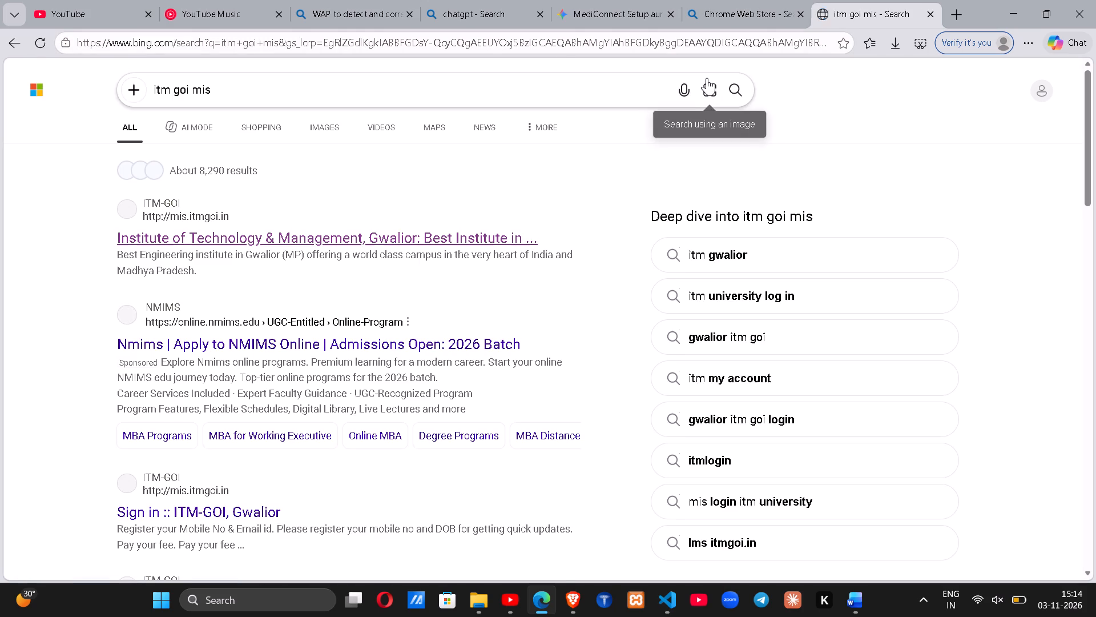
pyautogui.click(250, 243)
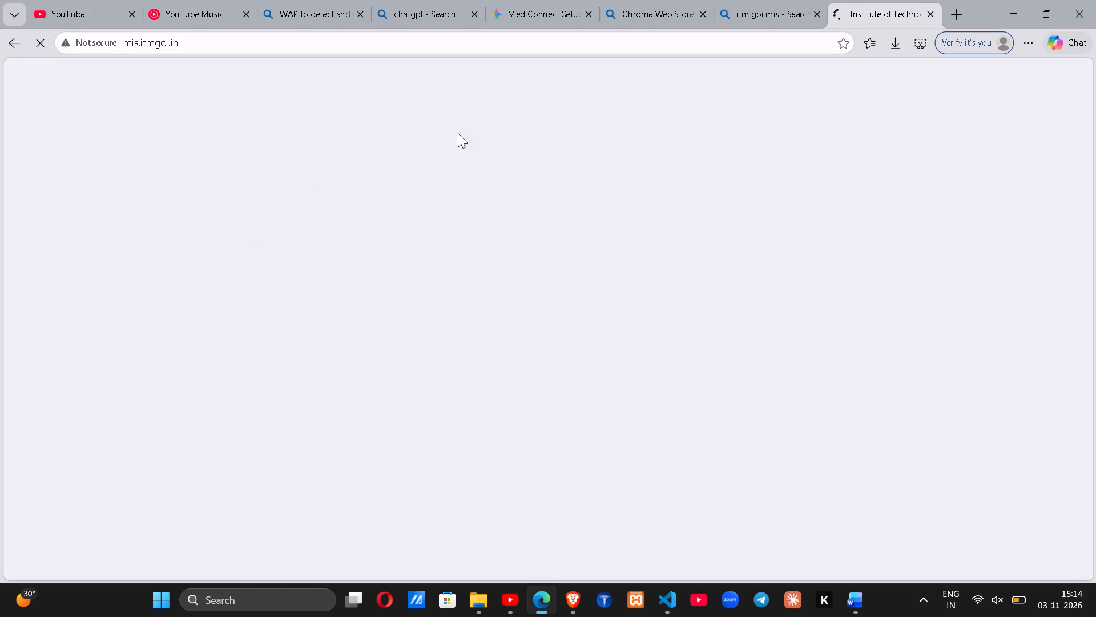
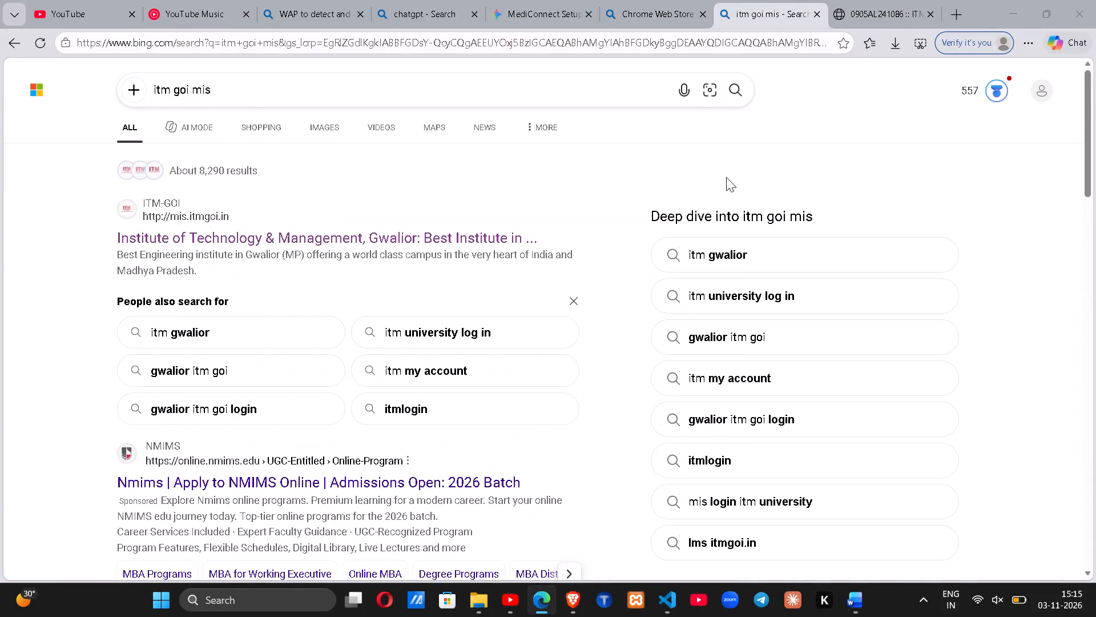
# Switch back to the Dynamic Passing.docx document in Word and enter S,B in the table's empty orange top cell.
pyautogui.hotkey('alt', 'Tab')
pyautogui.hotkey('alt', 'Tab')
pyautogui.hotkey('alt', 'Tab')
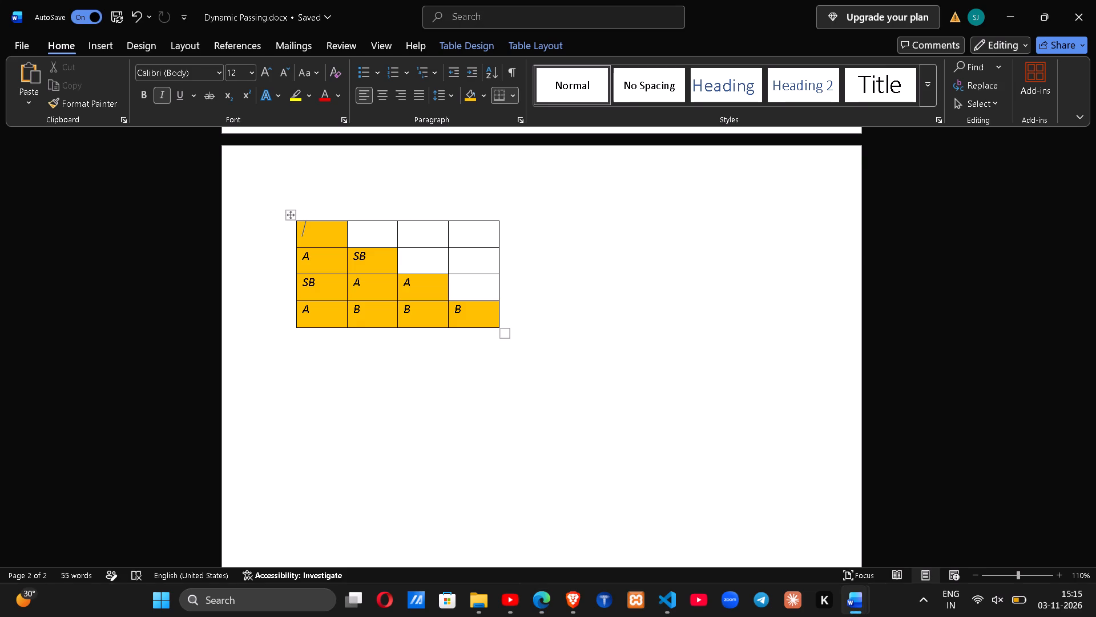
pyautogui.write('S,')
pyautogui.press('b')
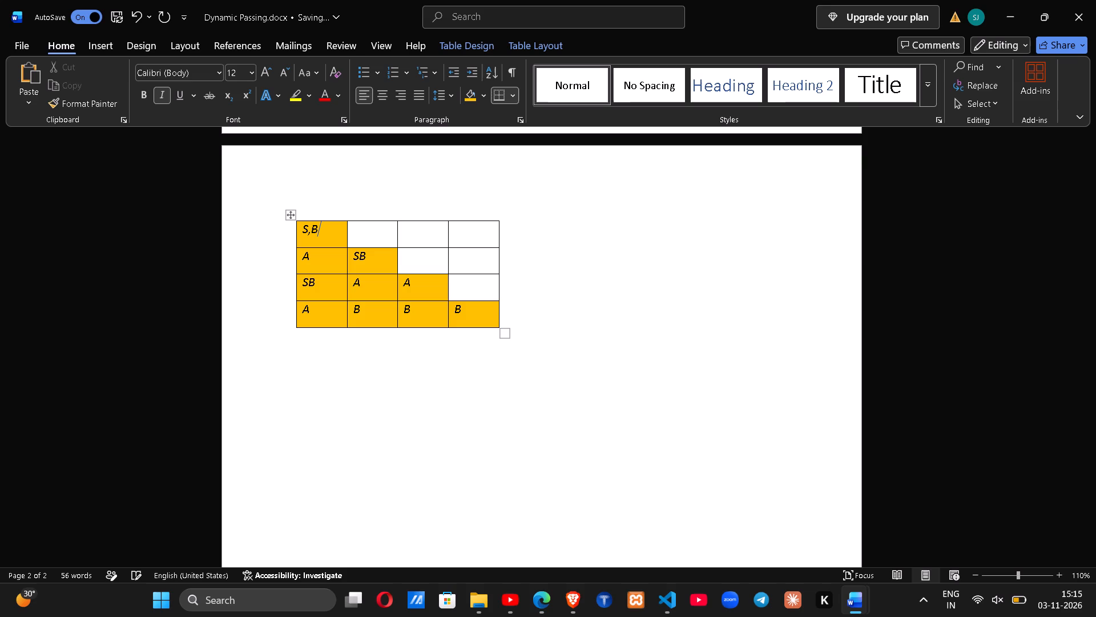
# Insert a comma between S and B in the second-row and third-row SB cells so each reads S,B.
pyautogui.click(360, 260)
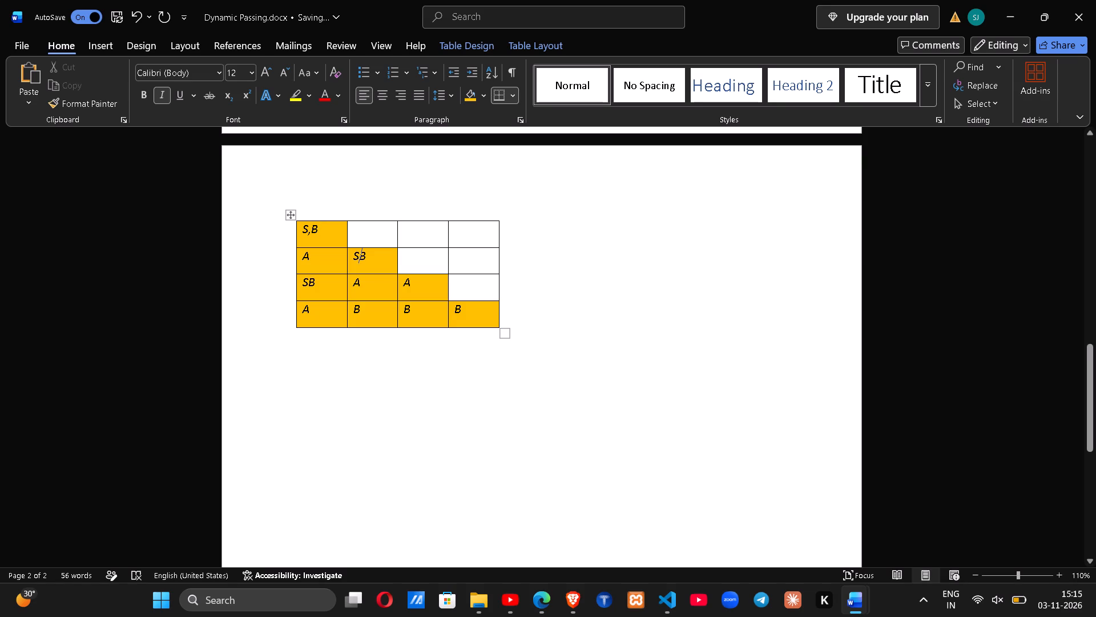
pyautogui.press(',')
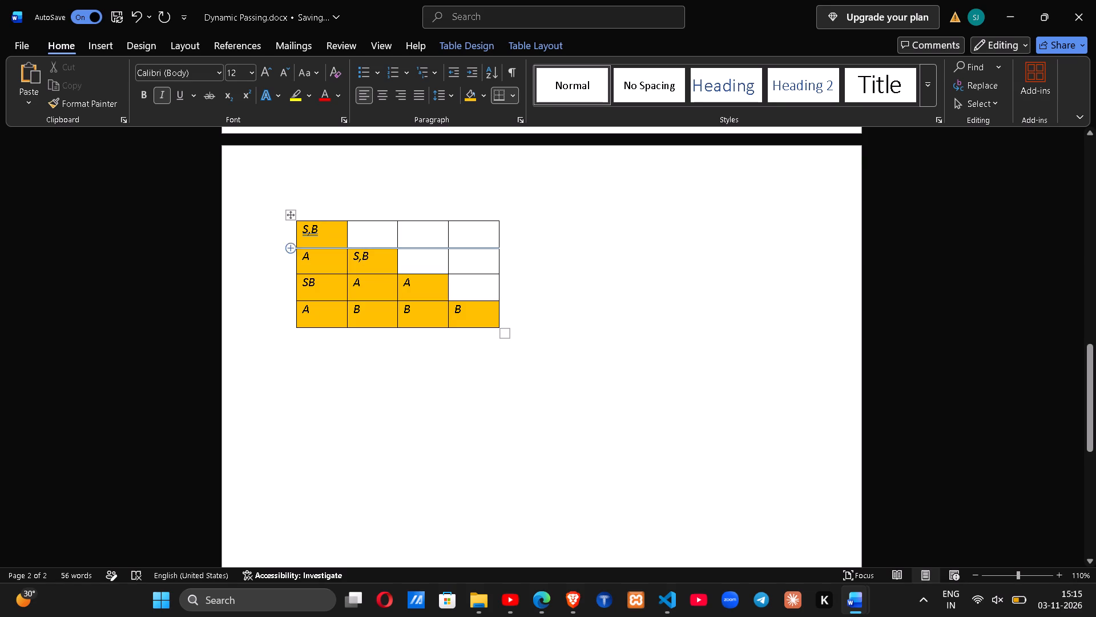
pyautogui.click(309, 281)
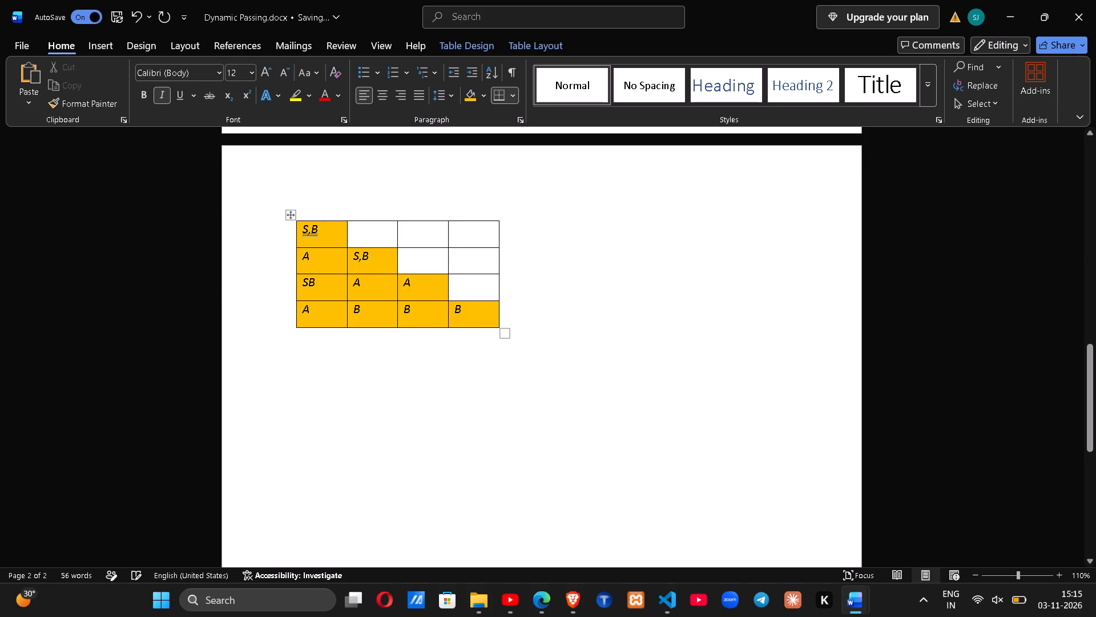
pyautogui.press(',')
# Enlarge the whole 4 by 4 table slightly in width and height.
pyautogui.click(405, 304)
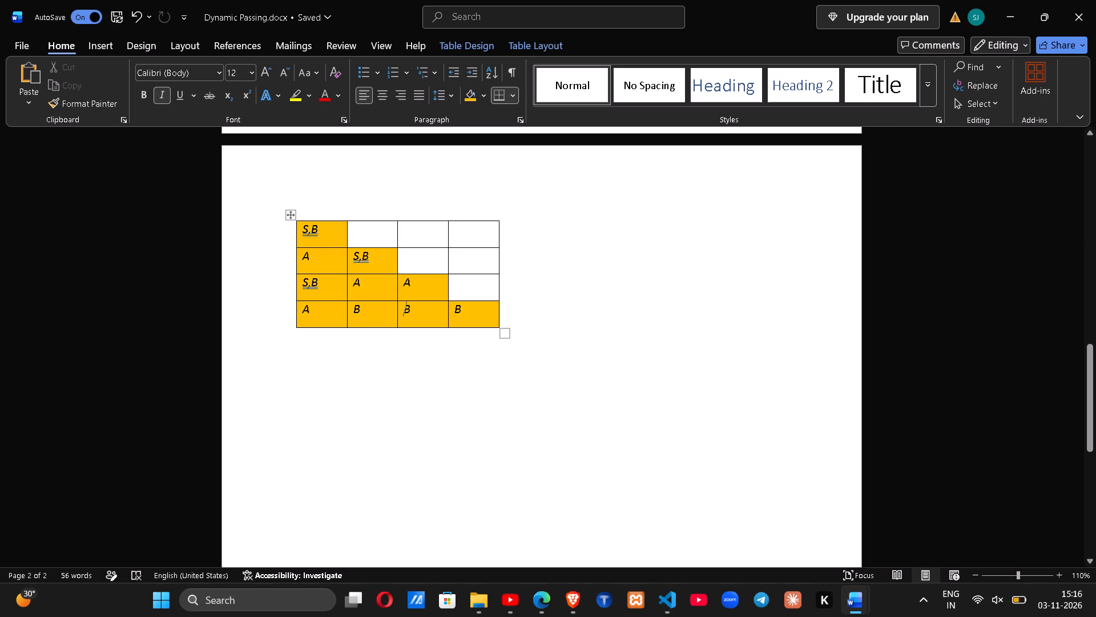
pyautogui.moveTo(499, 328); pyautogui.dragTo(532, 368)
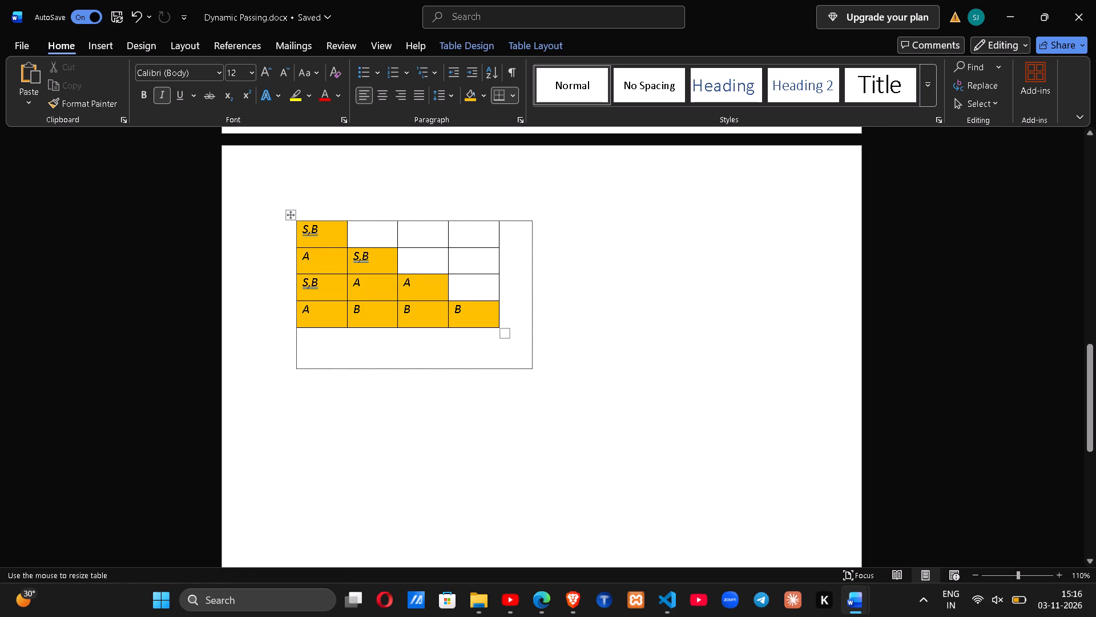
pyautogui.moveTo(532, 368); pyautogui.dragTo(530, 367)
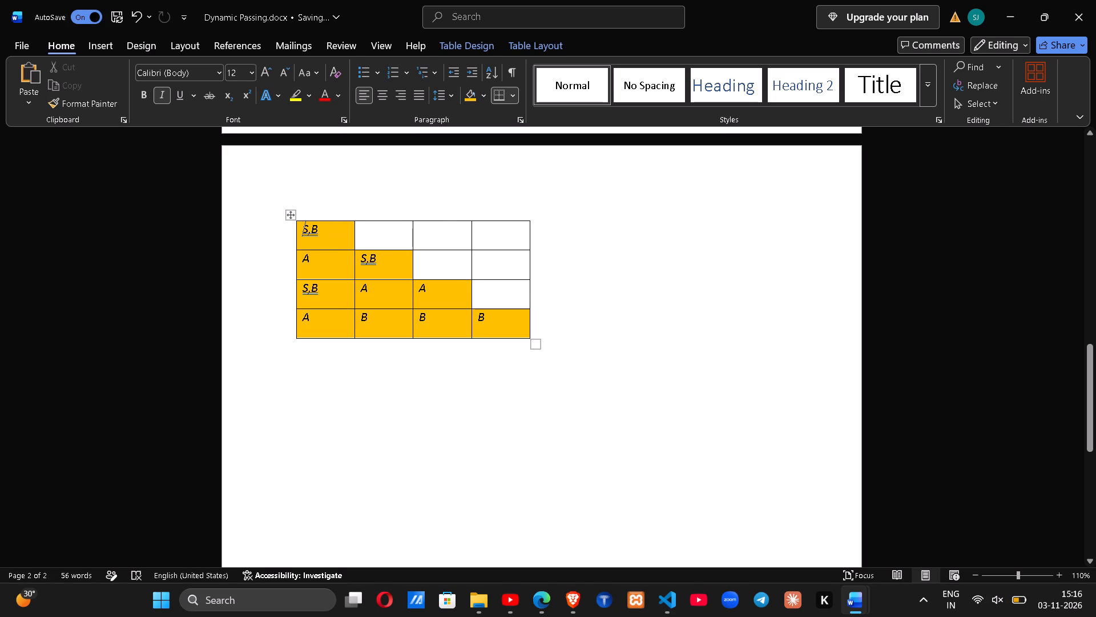
# Make the table's bottom row slightly taller than the other rows by lowering its bottom border.
pyautogui.click(420, 339)
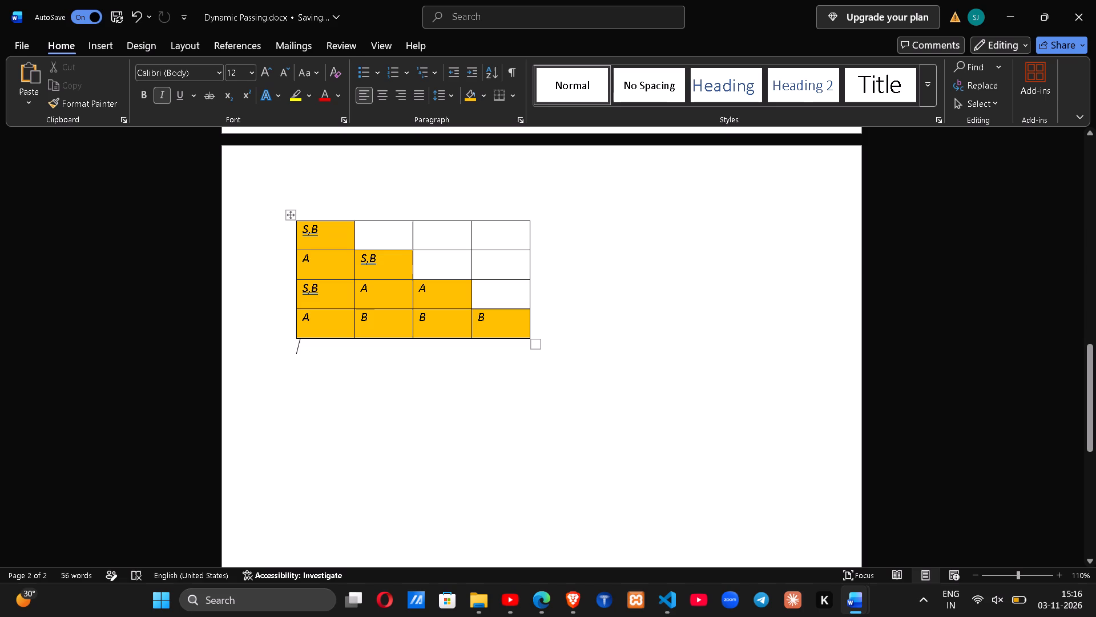
pyautogui.moveTo(415, 338); pyautogui.dragTo(417, 384)
pyautogui.moveTo(417, 384); pyautogui.dragTo(414, 366)
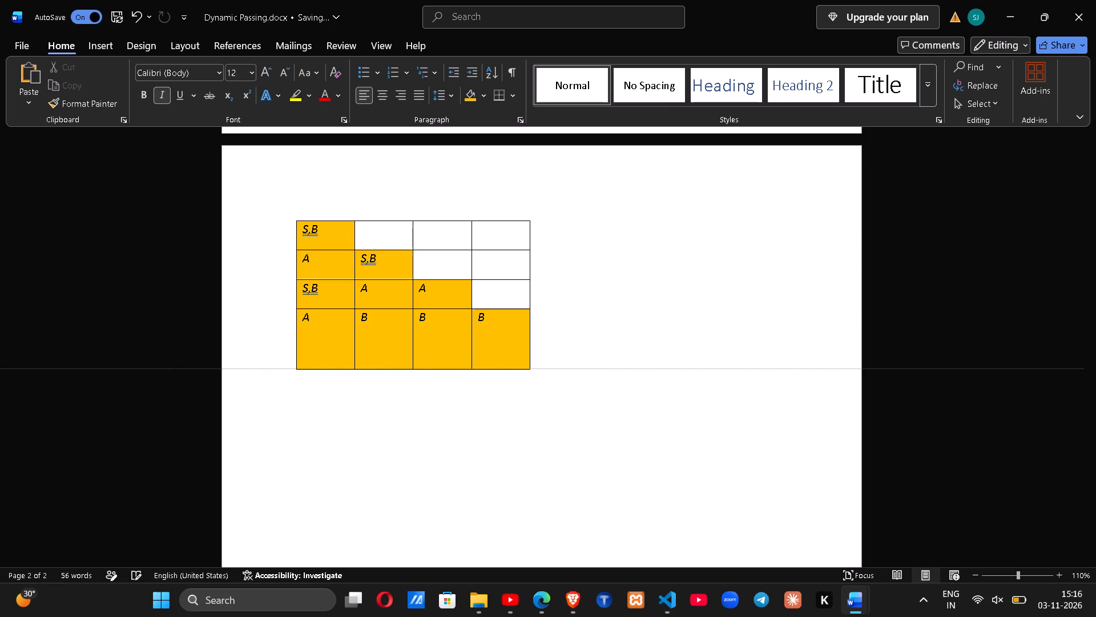
pyautogui.moveTo(414, 366); pyautogui.dragTo(421, 345)
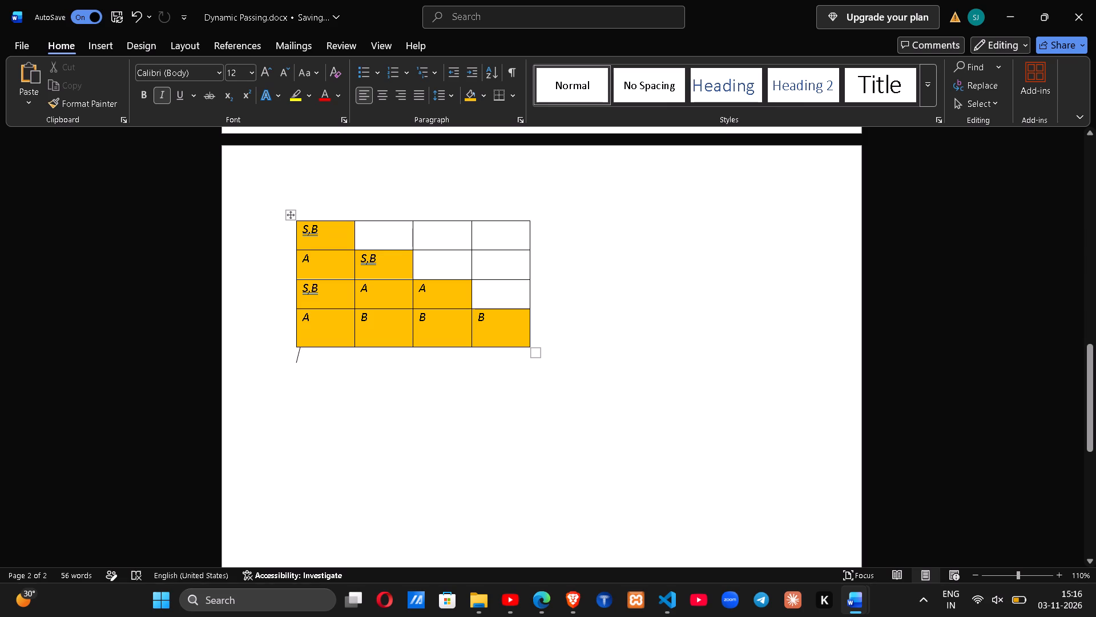
# Narrow the table's fourth, third and first columns by moving their right-hand borders inward.
pyautogui.moveTo(527, 279); pyautogui.dragTo(513, 277)
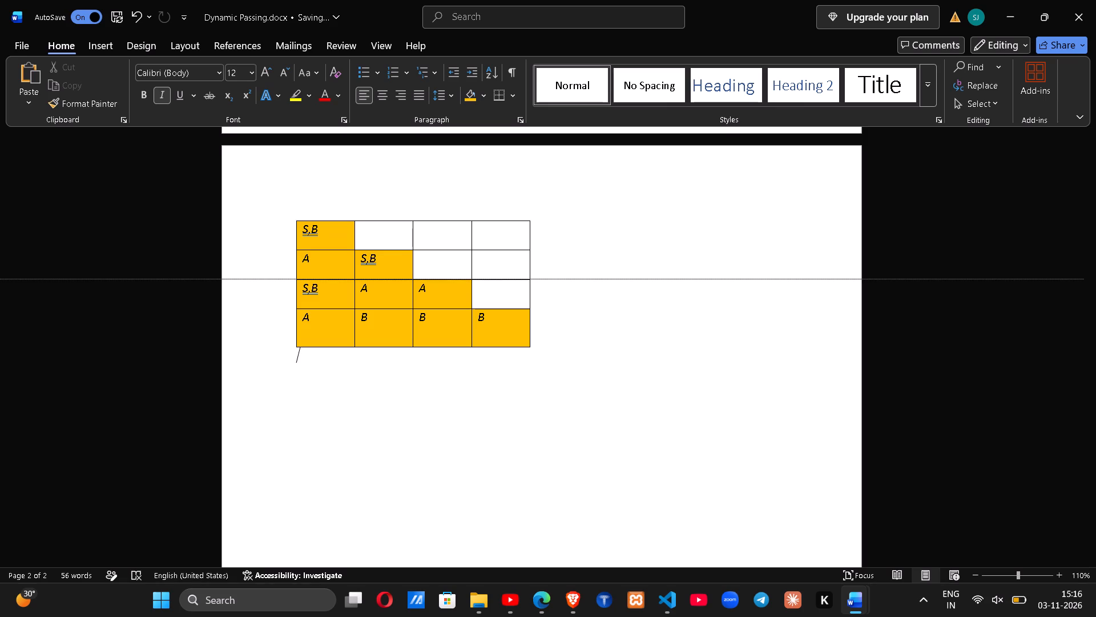
pyautogui.moveTo(513, 277); pyautogui.dragTo(518, 277)
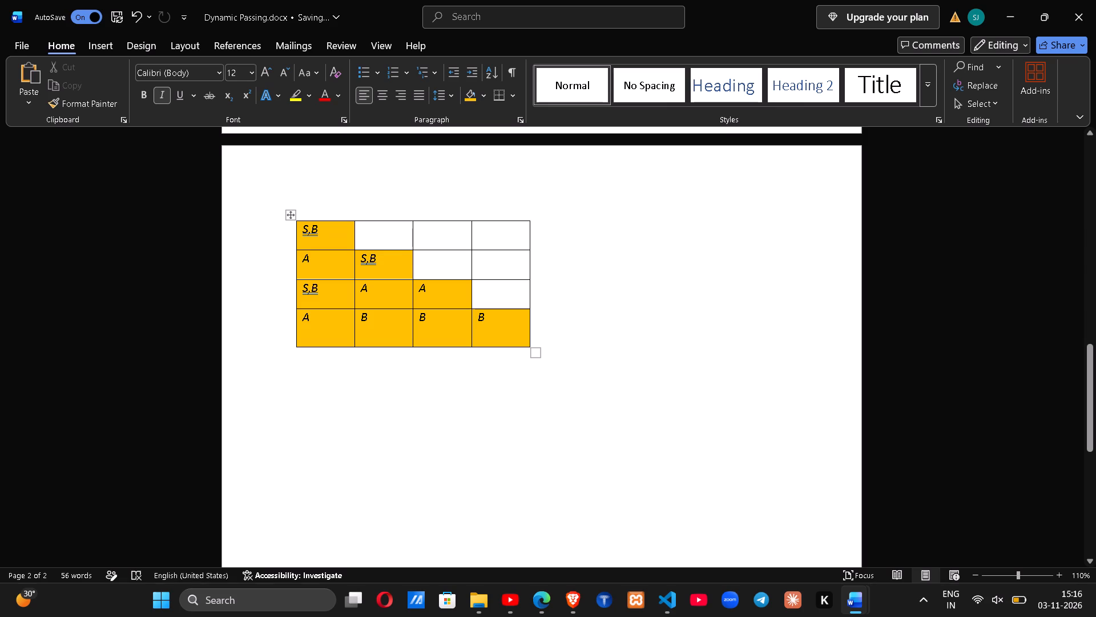
pyautogui.moveTo(529, 289); pyautogui.dragTo(513, 289)
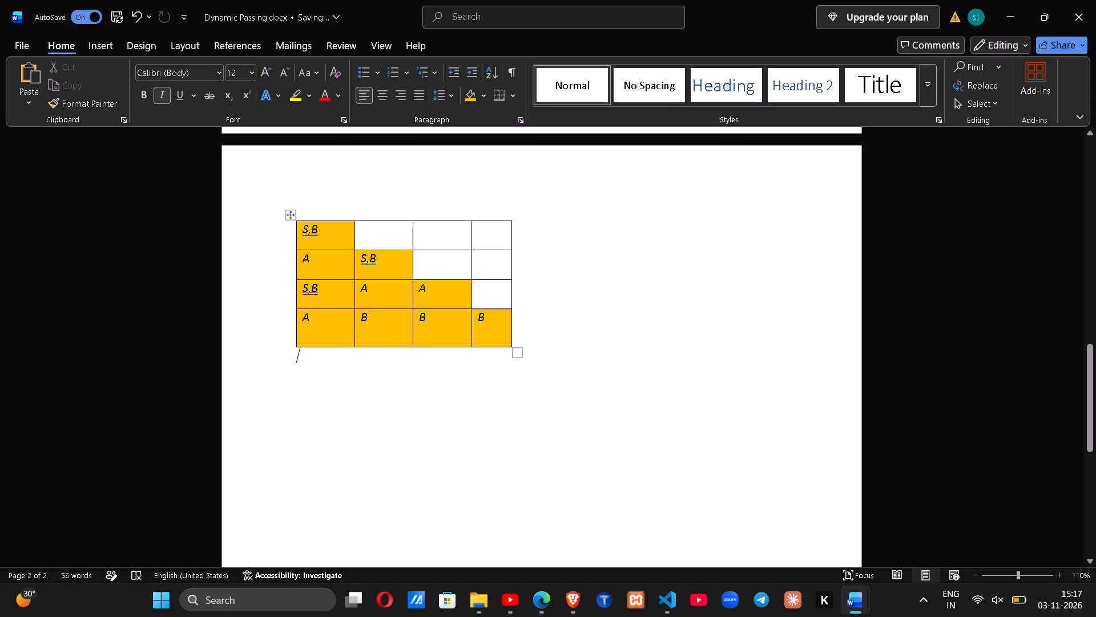
pyautogui.moveTo(470, 293); pyautogui.dragTo(458, 293)
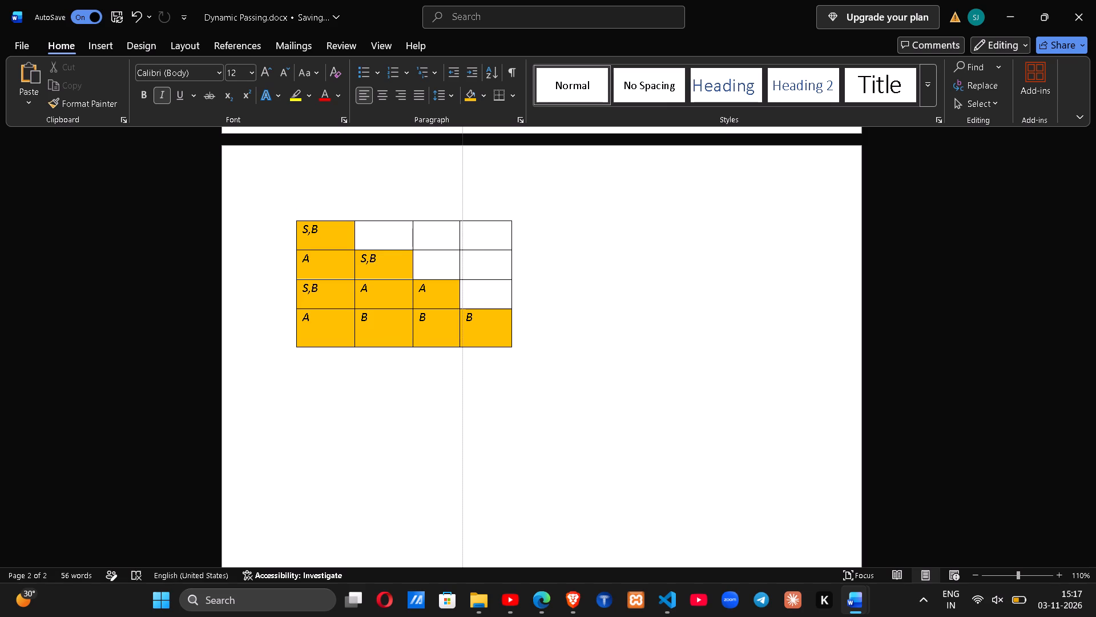
pyautogui.moveTo(458, 293); pyautogui.dragTo(459, 293)
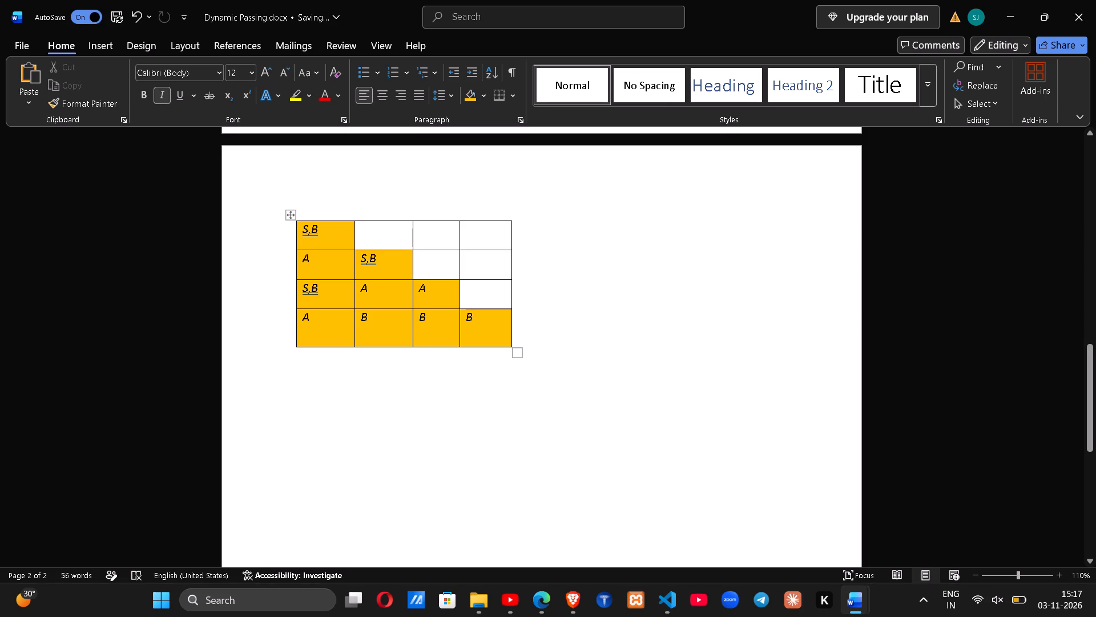
pyautogui.moveTo(354, 301); pyautogui.dragTo(345, 300)
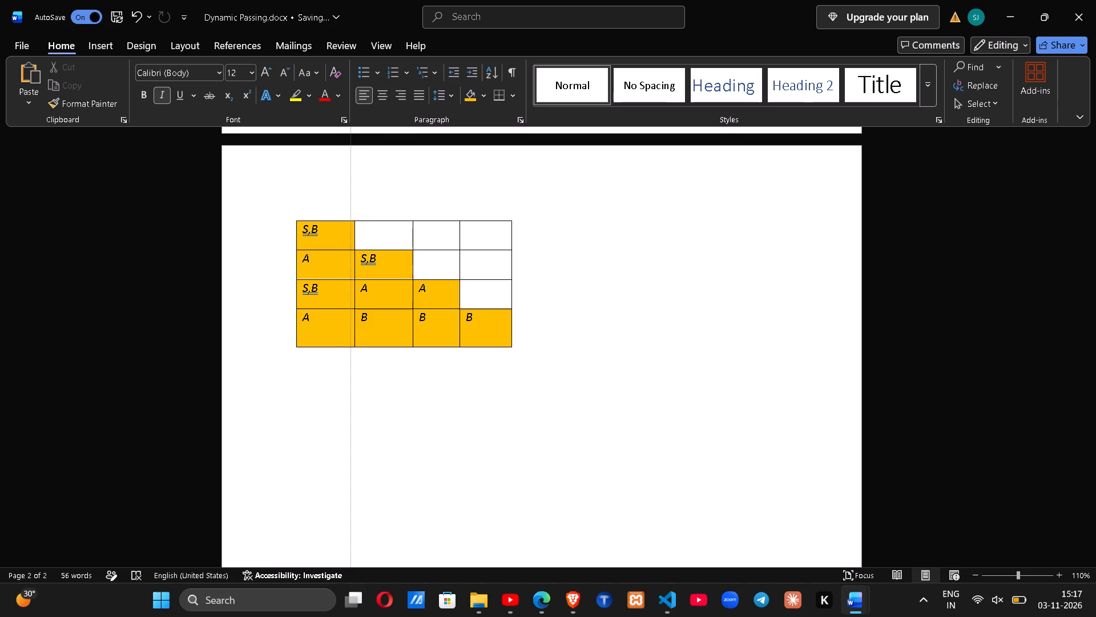
pyautogui.moveTo(345, 300); pyautogui.dragTo(337, 300)
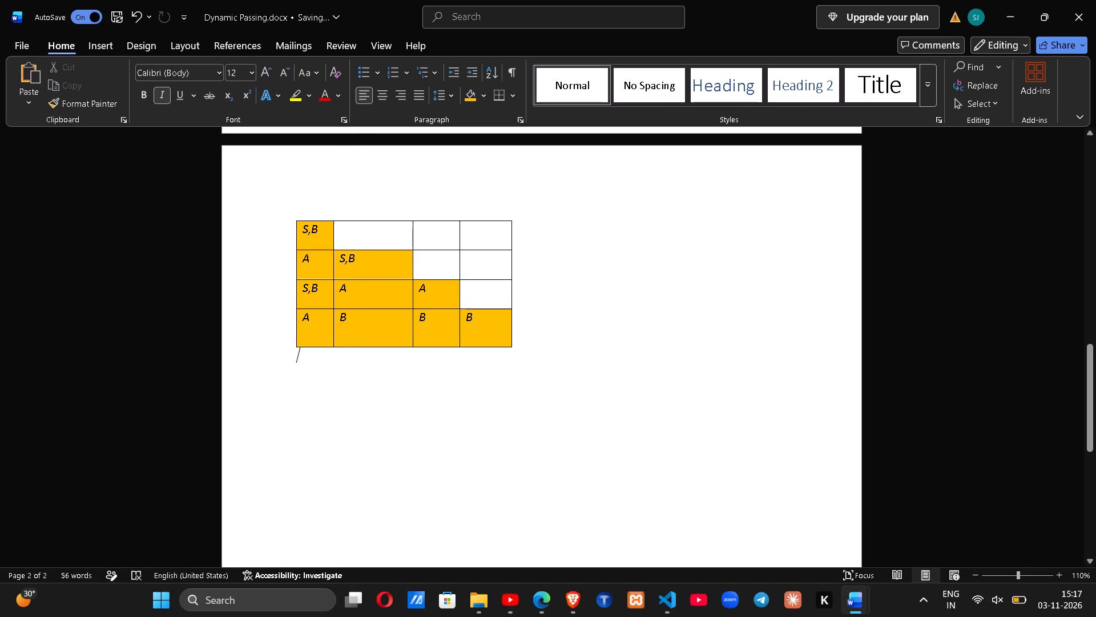
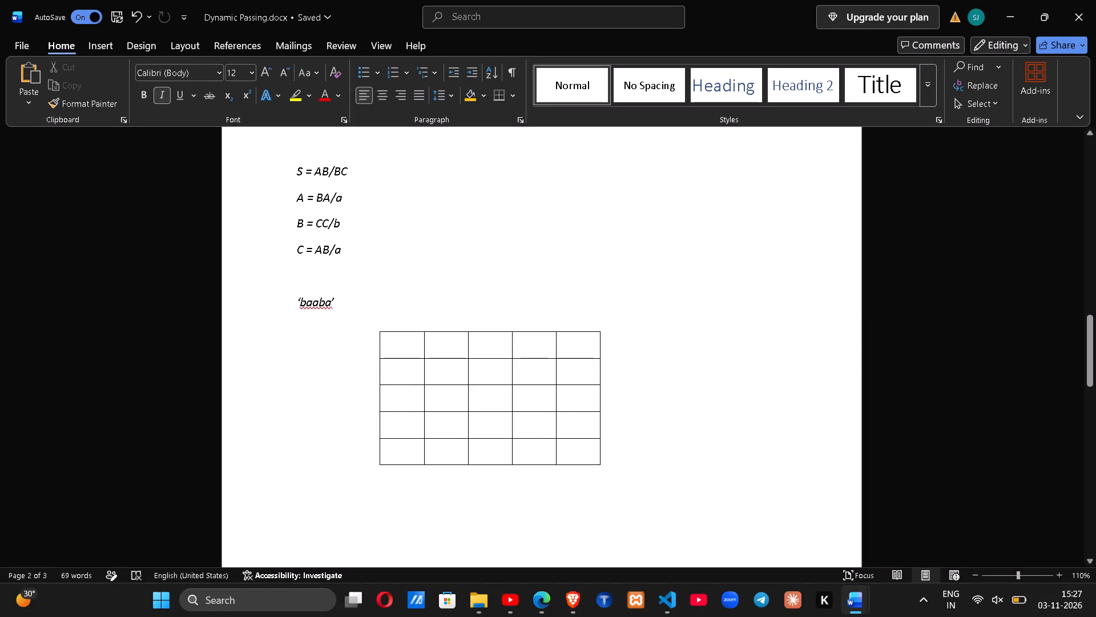
# Fill the bottom row of the 5 by 5 table with B; A,C; A,C; B; A,C across its five cells.
pyautogui.click(405, 452)
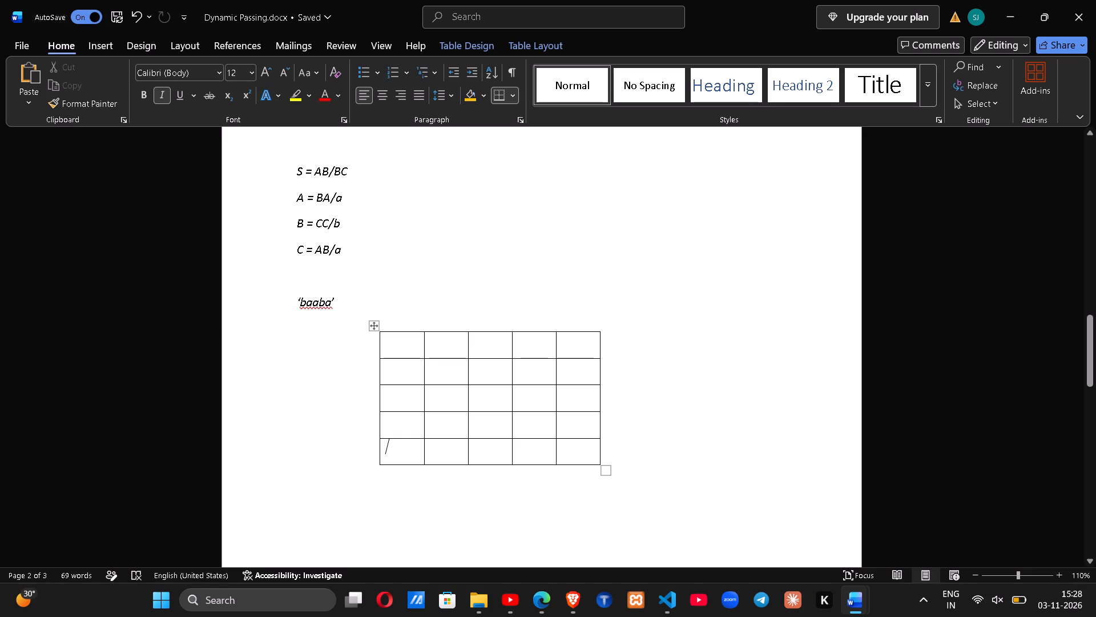
pyautogui.press('b')
pyautogui.press('Right')
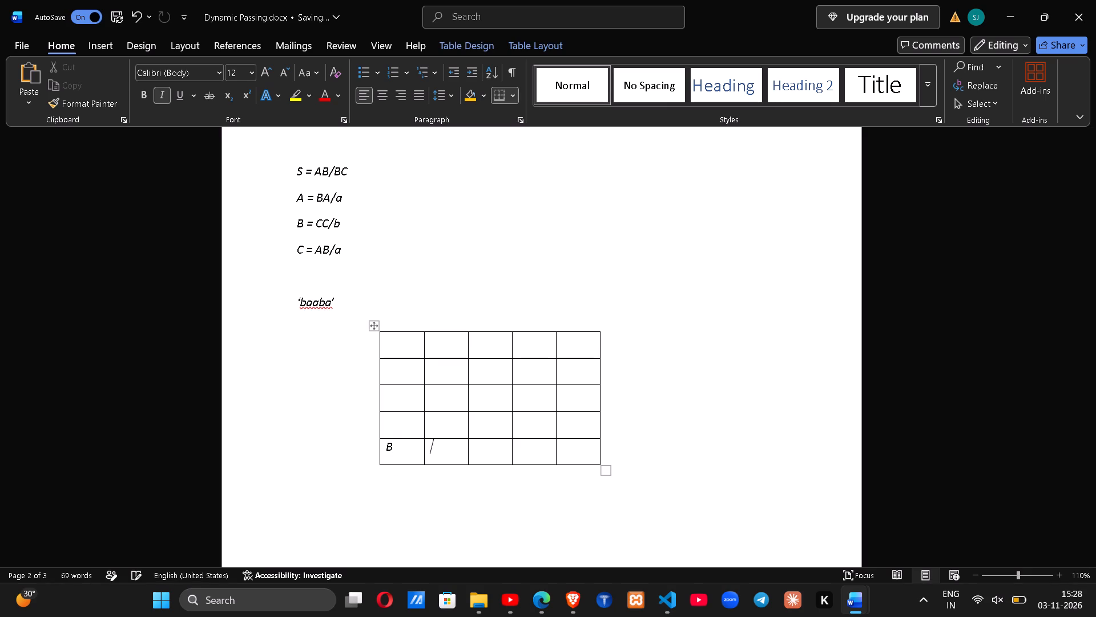
pyautogui.write('A,C')
pyautogui.press('Right')
pyautogui.write('A,C')
pyautogui.press('Right')
pyautogui.press('b')
pyautogui.press('Right')
pyautogui.write('A,C')
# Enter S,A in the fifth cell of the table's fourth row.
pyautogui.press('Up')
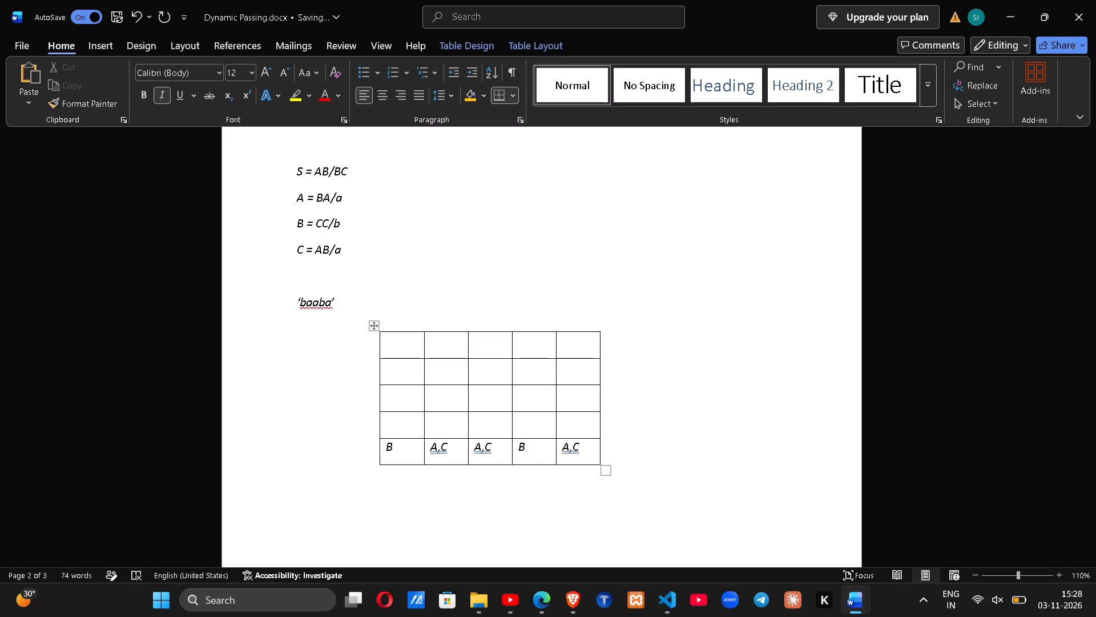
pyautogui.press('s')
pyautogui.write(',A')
# Fill the first four cells of the table's fourth row with S,A; B; S,C; S,A.
pyautogui.press('Left')
pyautogui.press('Left')
pyautogui.press('Left')
pyautogui.press('Left')
pyautogui.press('Left')
pyautogui.press('Left')
pyautogui.press('Left')
pyautogui.press('a')
pyautogui.press('BackSpace')
pyautogui.write('S,A')
pyautogui.press('Right')
pyautogui.press('b')
pyautogui.press('Right')
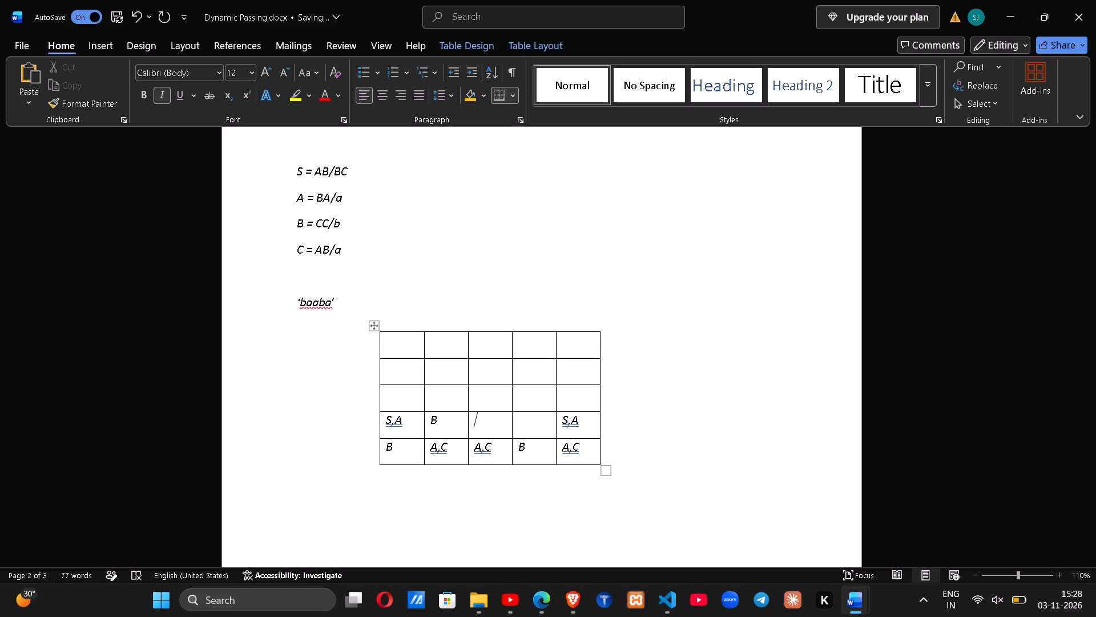
pyautogui.write('S,C')
pyautogui.press('Right')
pyautogui.write('S,A')
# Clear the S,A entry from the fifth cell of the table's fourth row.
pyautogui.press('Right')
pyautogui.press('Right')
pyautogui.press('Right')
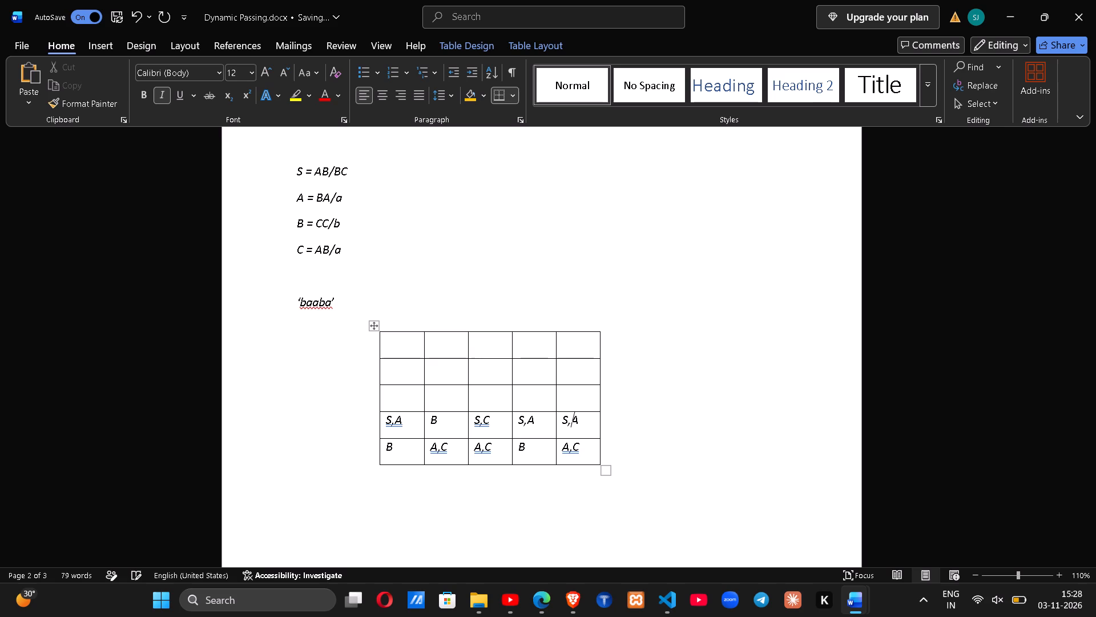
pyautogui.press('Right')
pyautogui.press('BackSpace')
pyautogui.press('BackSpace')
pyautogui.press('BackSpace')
# Enter B in both the third and second cells of the table's third row.
pyautogui.press('Right')
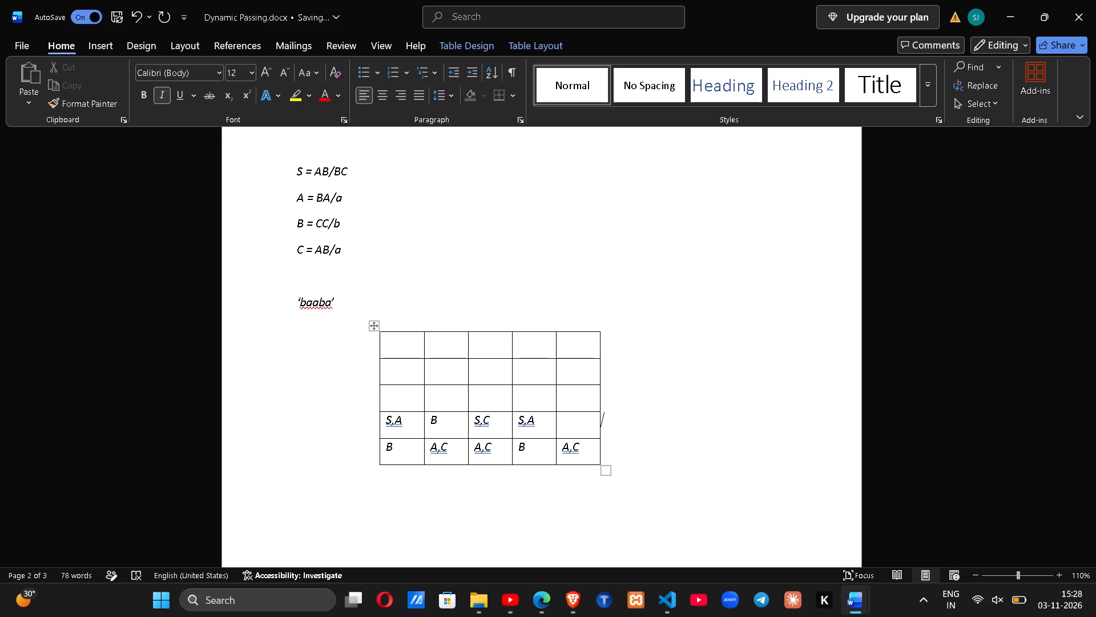
pyautogui.press('Up')
pyautogui.press('Left')
pyautogui.press('Left')
pyautogui.press('Right')
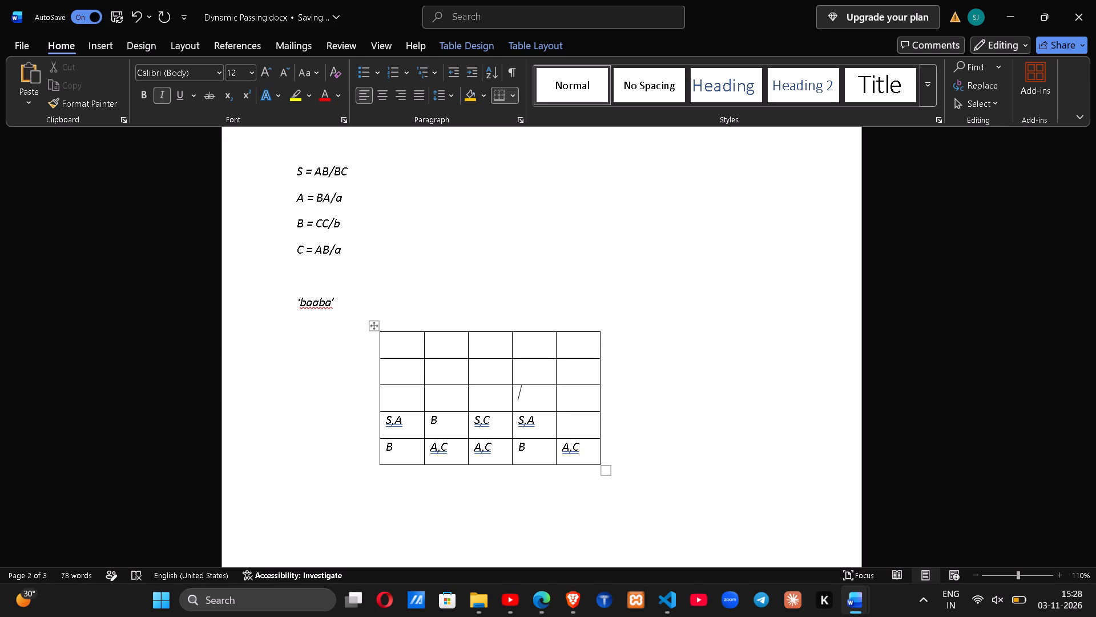
pyautogui.press('Left')
pyautogui.press('b')
pyautogui.press('Left')
pyautogui.press('Left')
pyautogui.press('b')
# Enter -- in the first cell of the table's third row, indented from the cell edge with spaces.
pyautogui.press('Up')
pyautogui.press('Left')
pyautogui.press('Down')
pyautogui.press('-')
pyautogui.press('BackSpace')
pyautogui.press('space')
pyautogui.press('space')
pyautogui.press('space')
pyautogui.press('space')
pyautogui.press('space')
pyautogui.press('Left')
pyautogui.press('-')
pyautogui.press('Up')
pyautogui.press('Down')
pyautogui.press('Right')
pyautogui.press('Right')
pyautogui.press('Right')
pyautogui.press('Right')
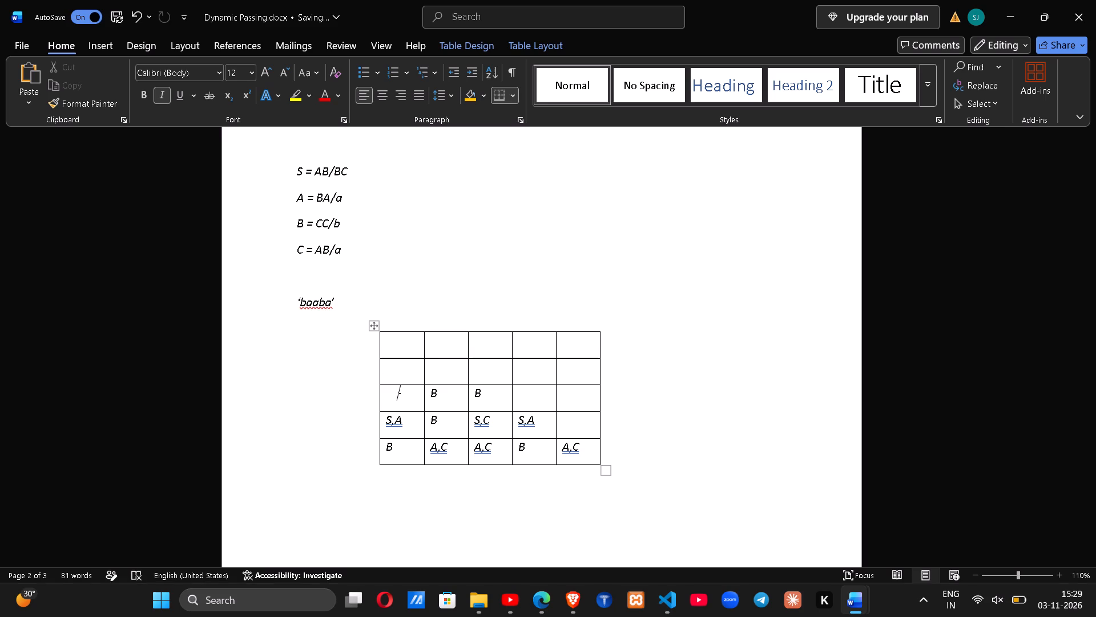
pyautogui.press('Right')
pyautogui.press('-')
pyautogui.press('Up')
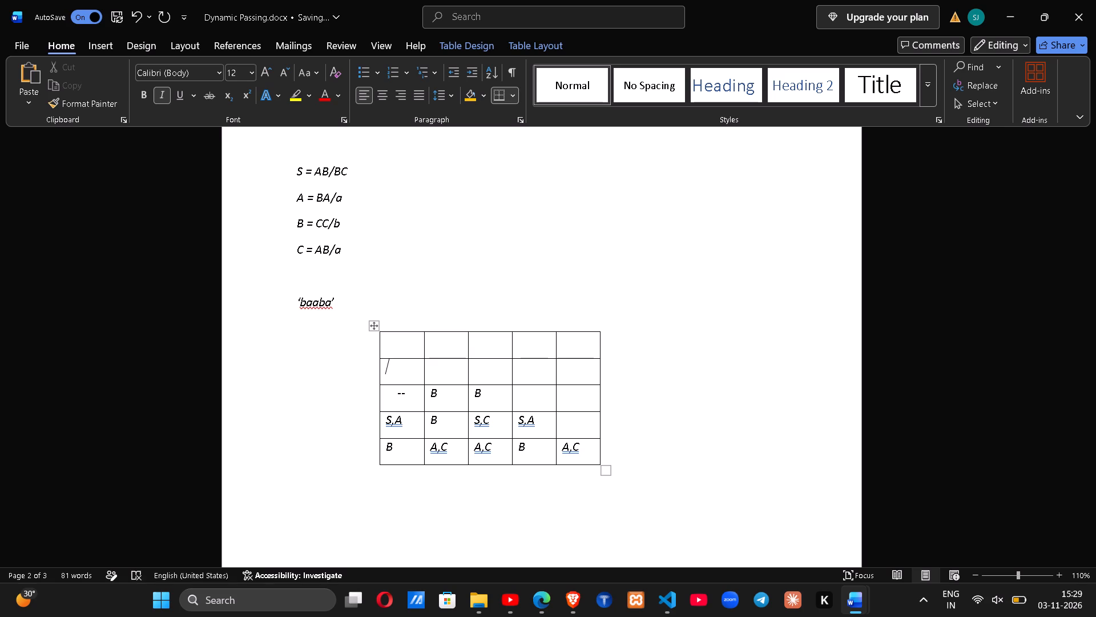
# Insert a horizontal line beneath the 5 by 5 table.
pyautogui.click(403, 480)
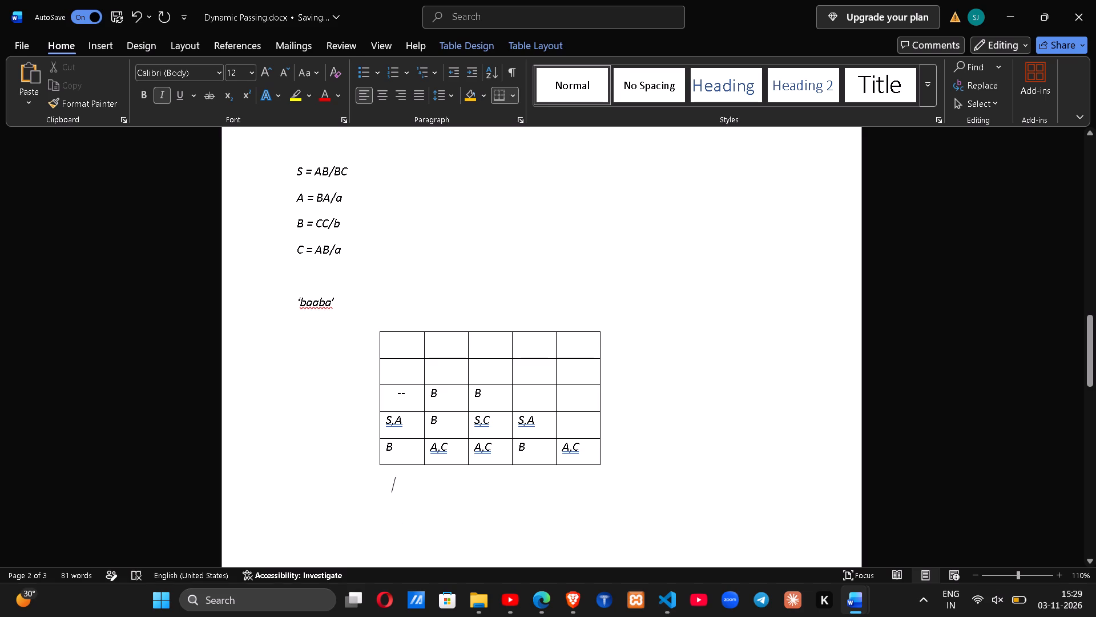
pyautogui.click(515, 92)
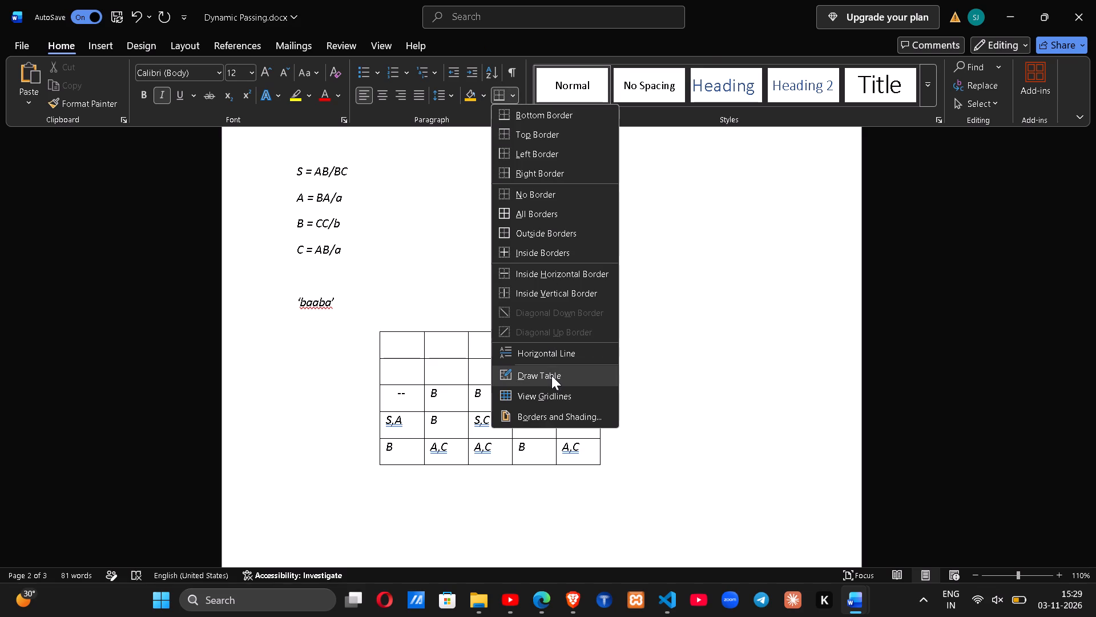
pyautogui.click(563, 355)
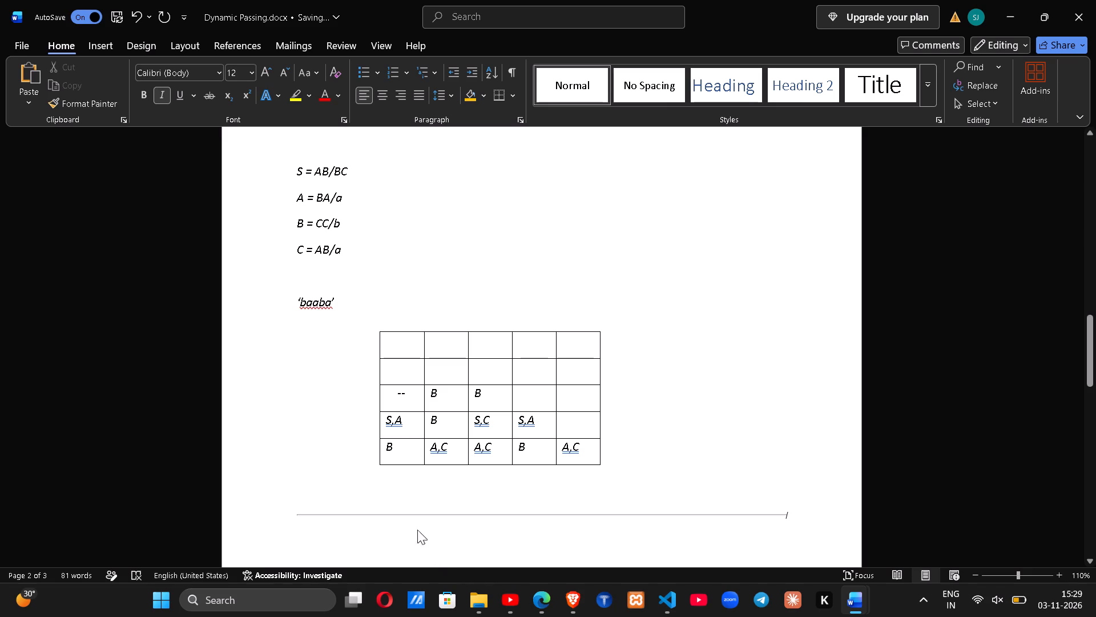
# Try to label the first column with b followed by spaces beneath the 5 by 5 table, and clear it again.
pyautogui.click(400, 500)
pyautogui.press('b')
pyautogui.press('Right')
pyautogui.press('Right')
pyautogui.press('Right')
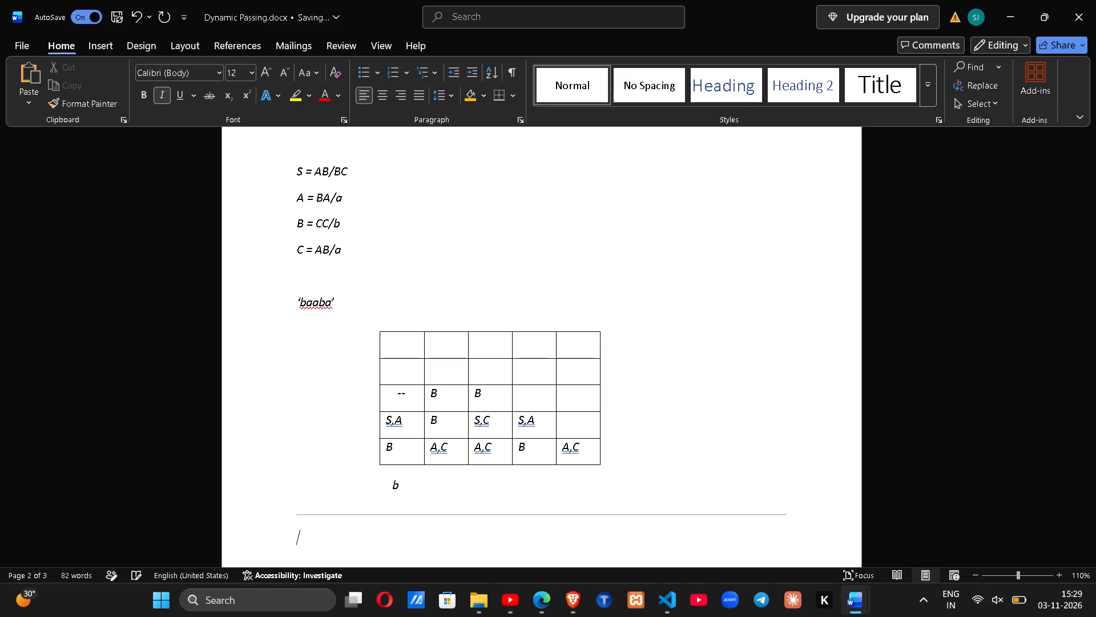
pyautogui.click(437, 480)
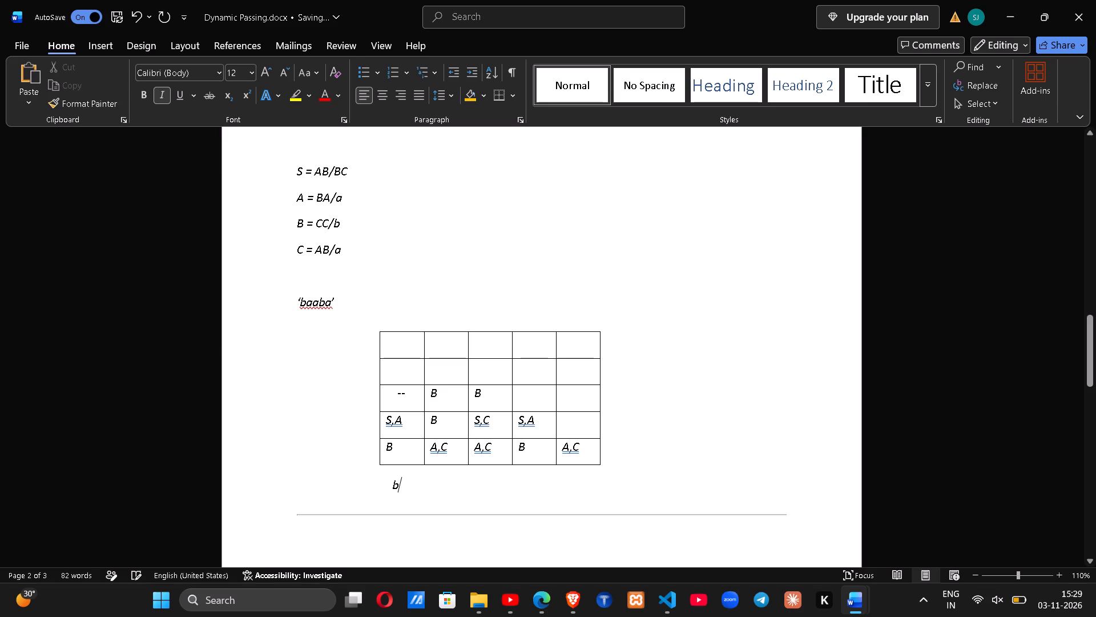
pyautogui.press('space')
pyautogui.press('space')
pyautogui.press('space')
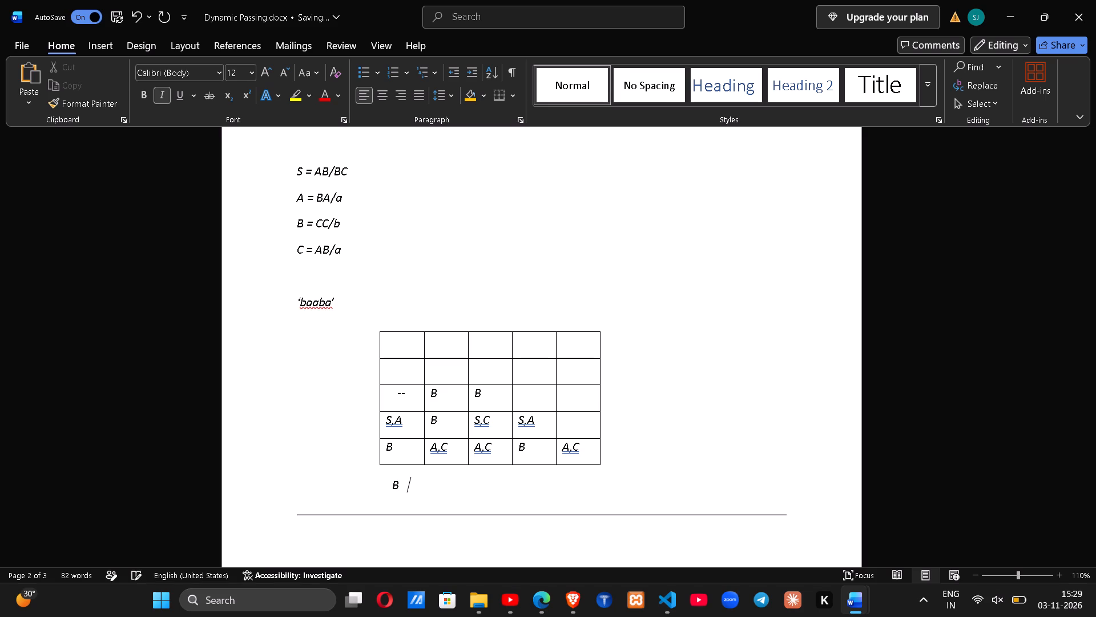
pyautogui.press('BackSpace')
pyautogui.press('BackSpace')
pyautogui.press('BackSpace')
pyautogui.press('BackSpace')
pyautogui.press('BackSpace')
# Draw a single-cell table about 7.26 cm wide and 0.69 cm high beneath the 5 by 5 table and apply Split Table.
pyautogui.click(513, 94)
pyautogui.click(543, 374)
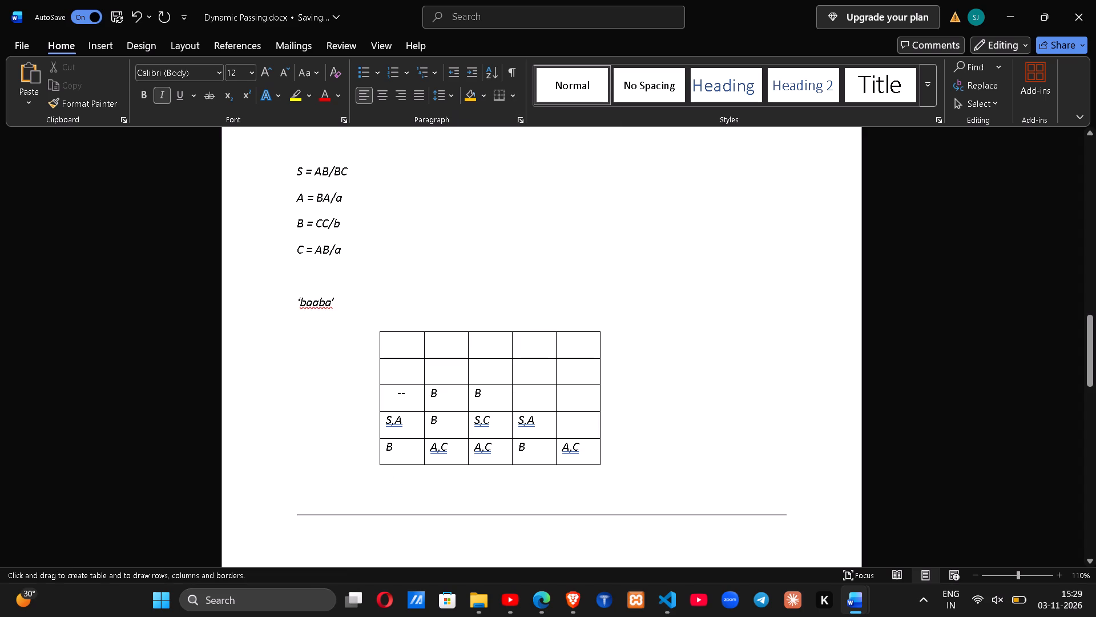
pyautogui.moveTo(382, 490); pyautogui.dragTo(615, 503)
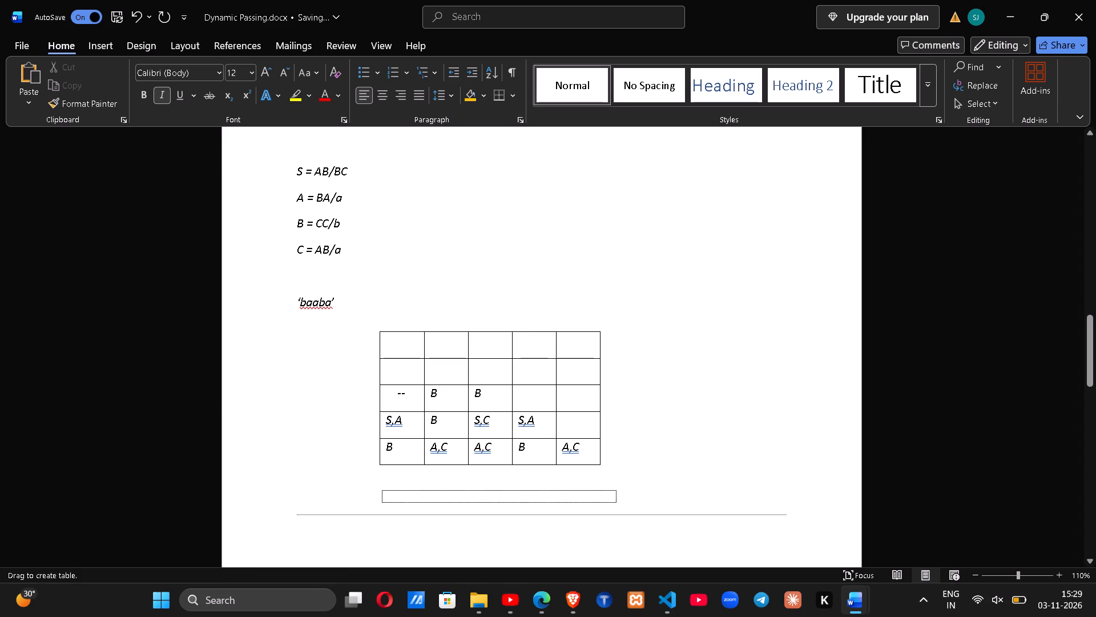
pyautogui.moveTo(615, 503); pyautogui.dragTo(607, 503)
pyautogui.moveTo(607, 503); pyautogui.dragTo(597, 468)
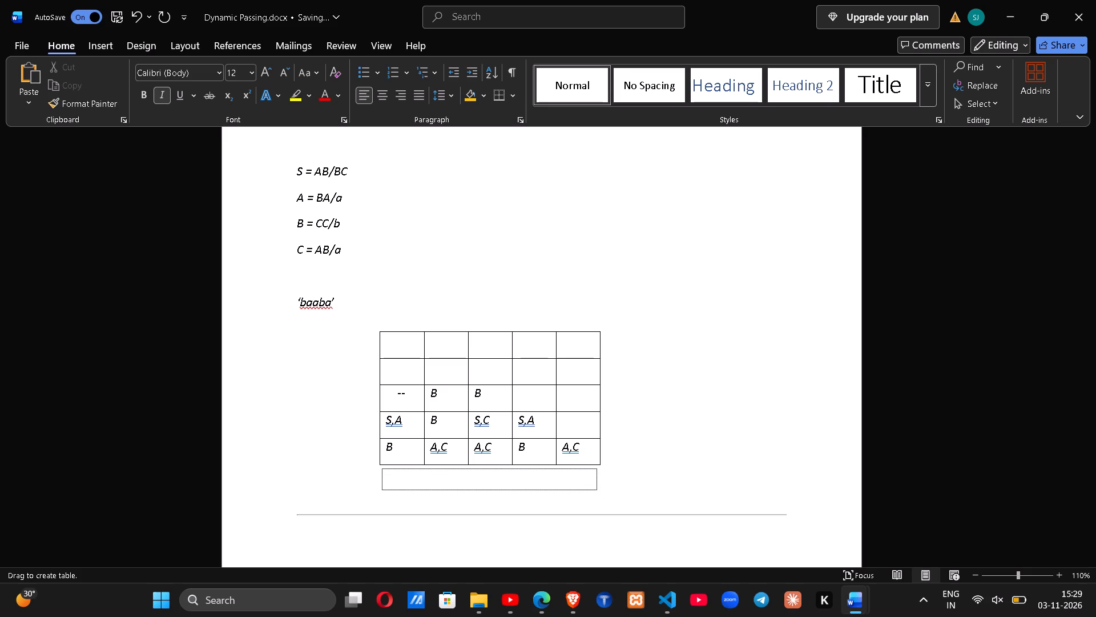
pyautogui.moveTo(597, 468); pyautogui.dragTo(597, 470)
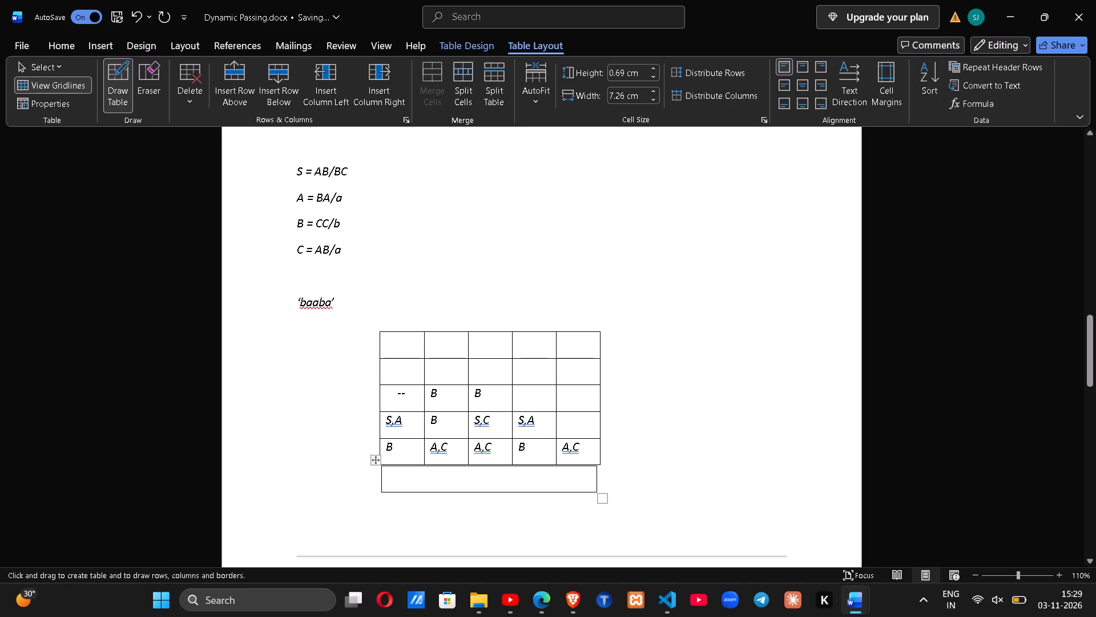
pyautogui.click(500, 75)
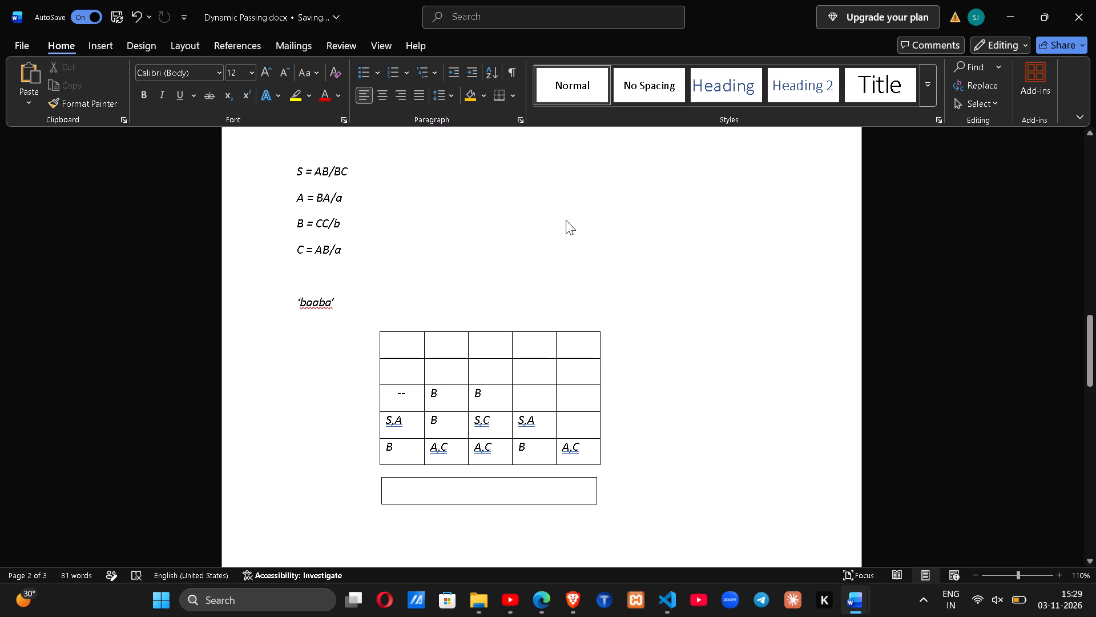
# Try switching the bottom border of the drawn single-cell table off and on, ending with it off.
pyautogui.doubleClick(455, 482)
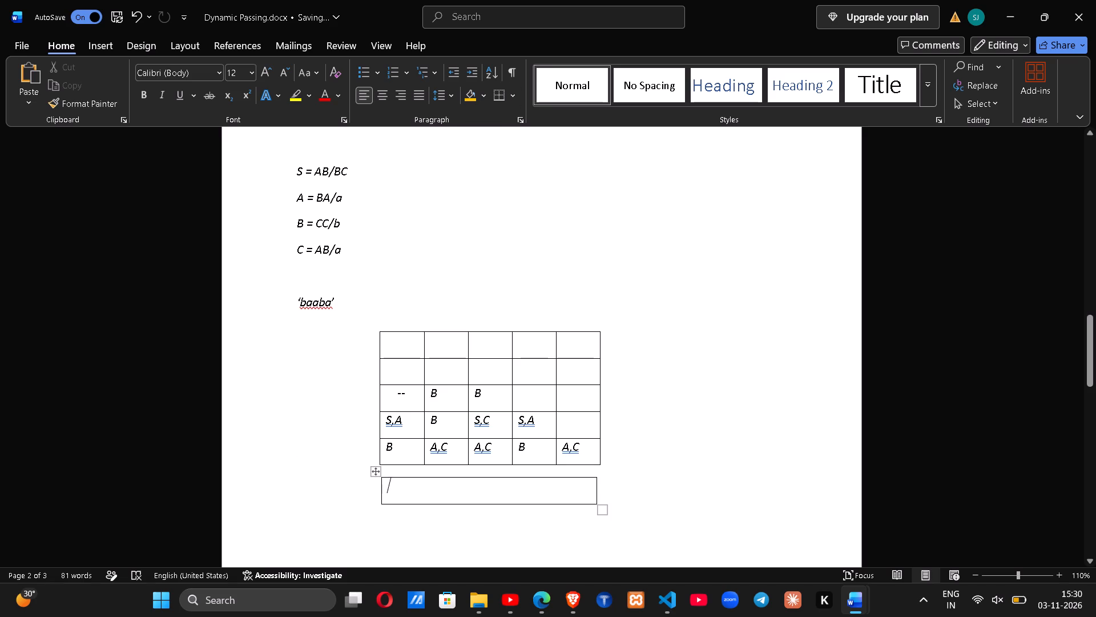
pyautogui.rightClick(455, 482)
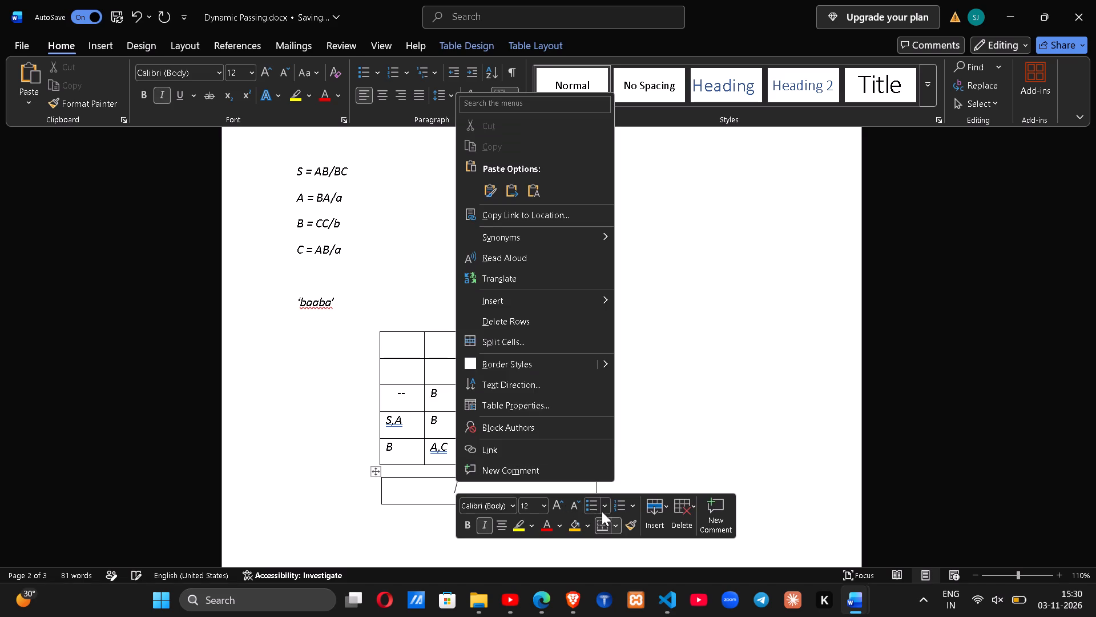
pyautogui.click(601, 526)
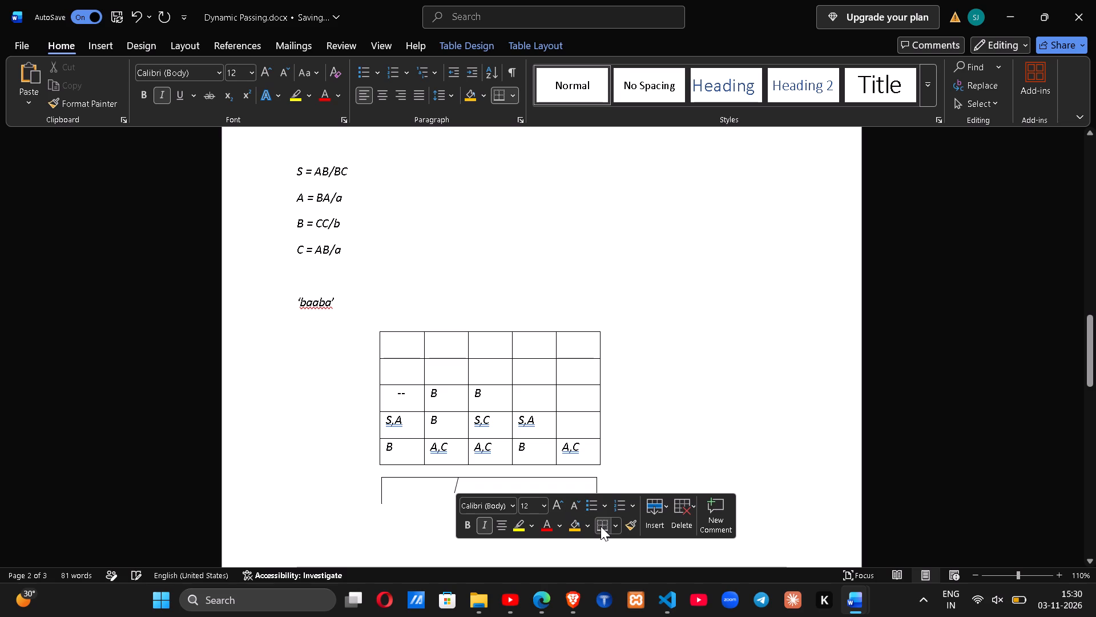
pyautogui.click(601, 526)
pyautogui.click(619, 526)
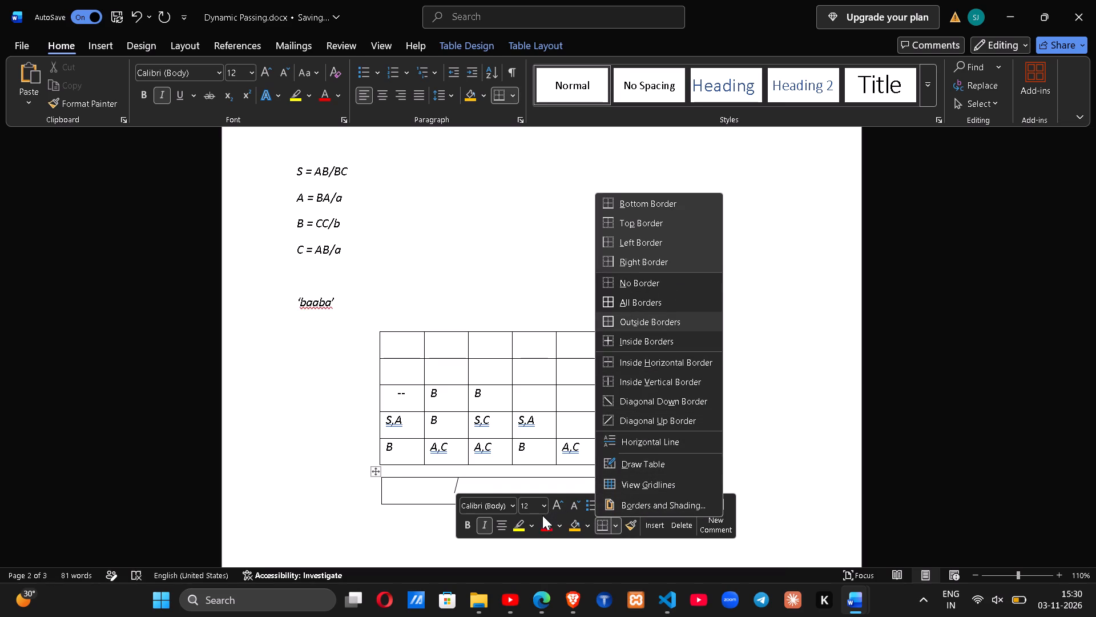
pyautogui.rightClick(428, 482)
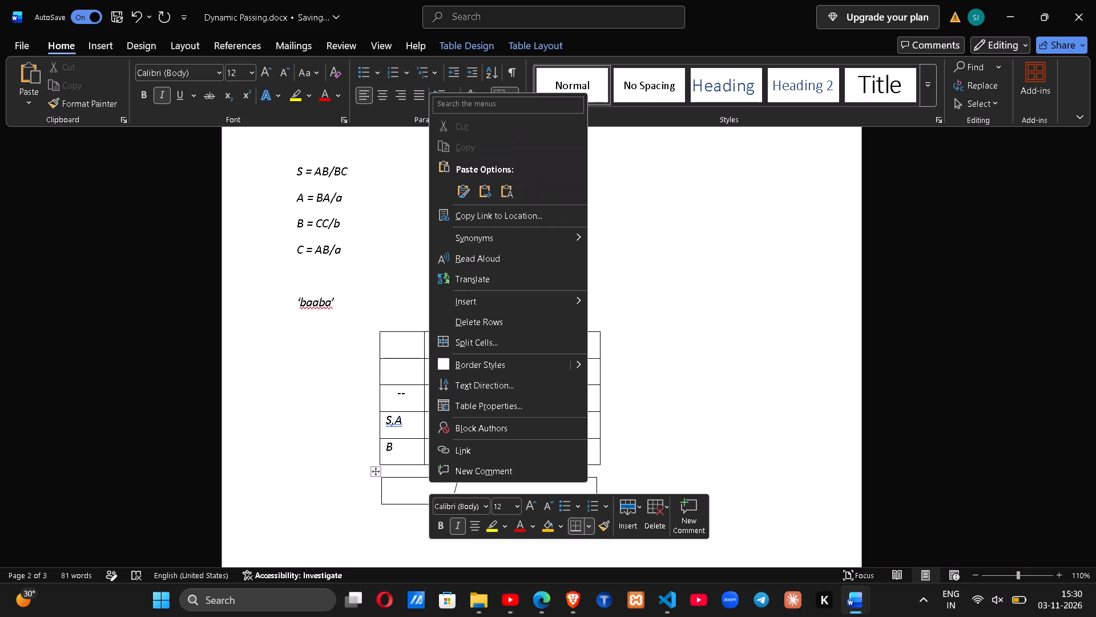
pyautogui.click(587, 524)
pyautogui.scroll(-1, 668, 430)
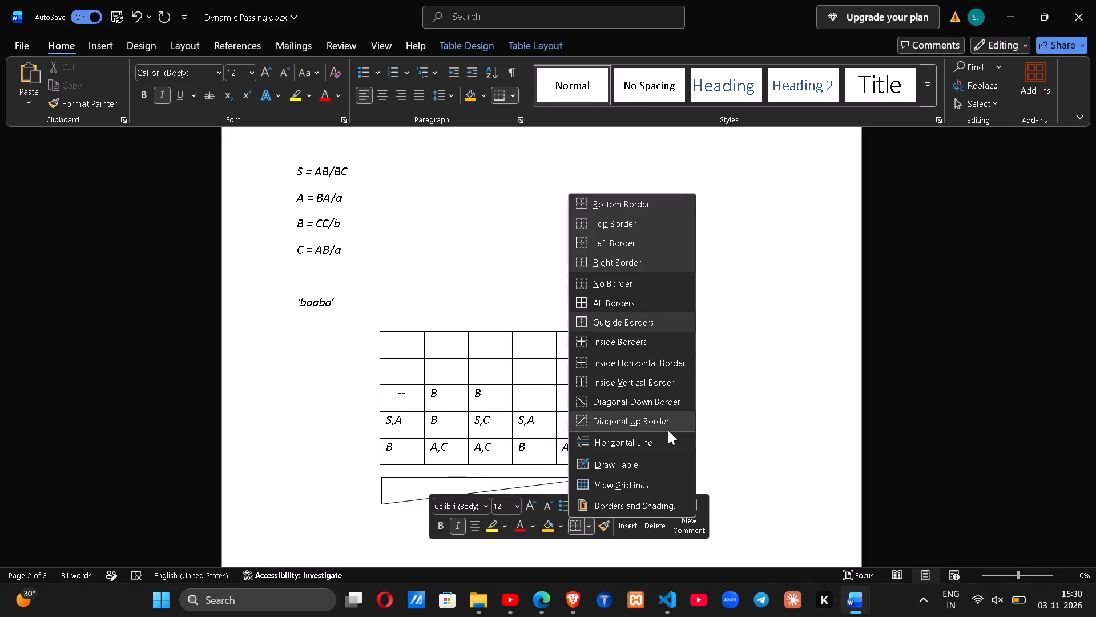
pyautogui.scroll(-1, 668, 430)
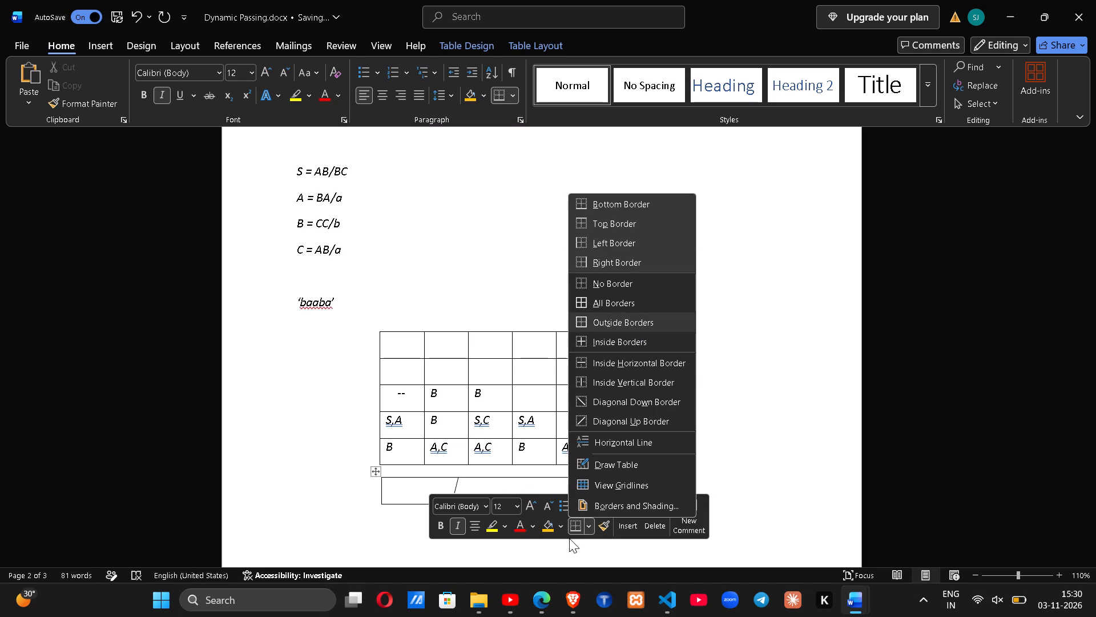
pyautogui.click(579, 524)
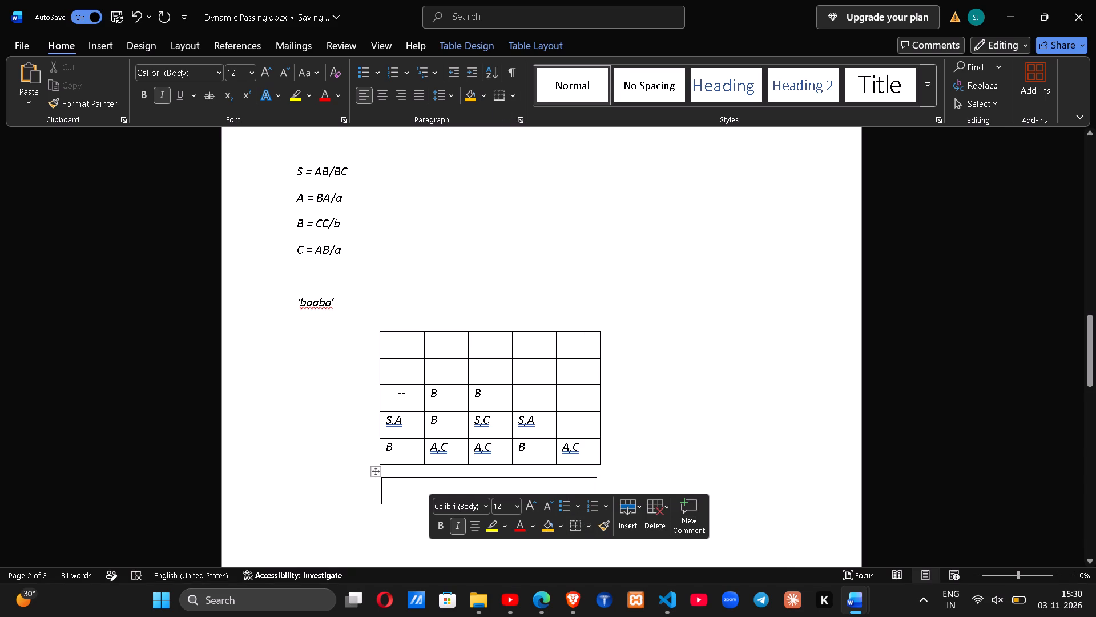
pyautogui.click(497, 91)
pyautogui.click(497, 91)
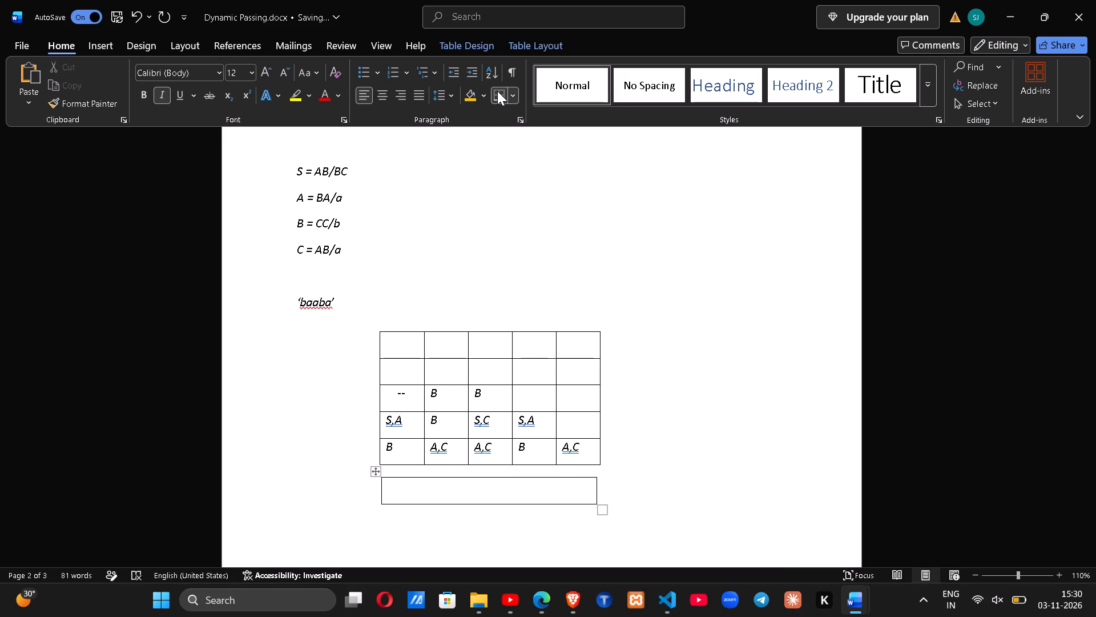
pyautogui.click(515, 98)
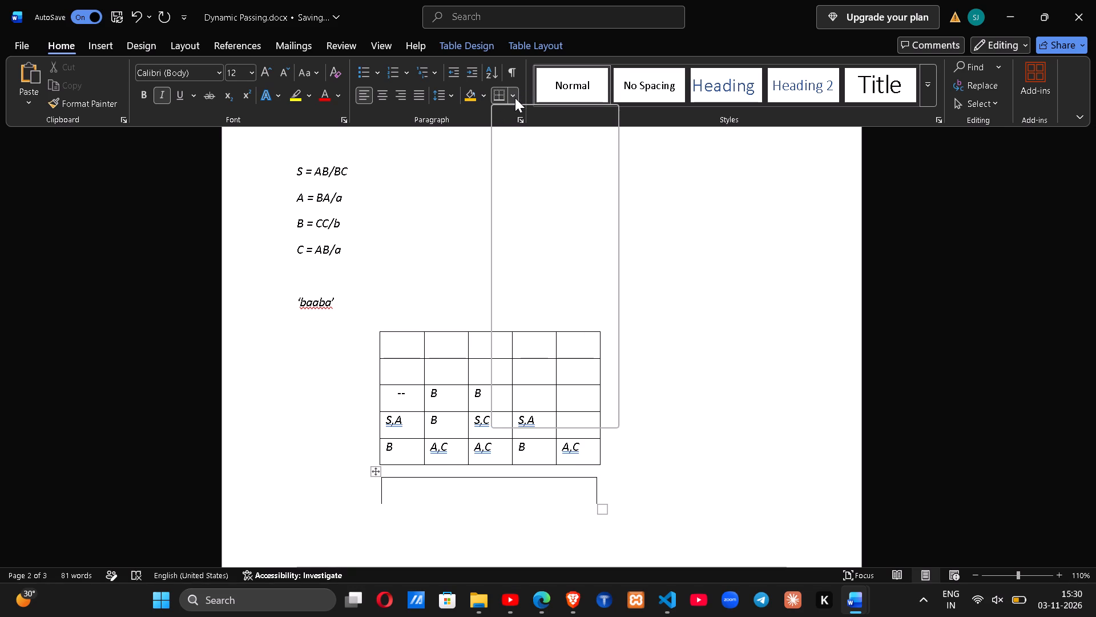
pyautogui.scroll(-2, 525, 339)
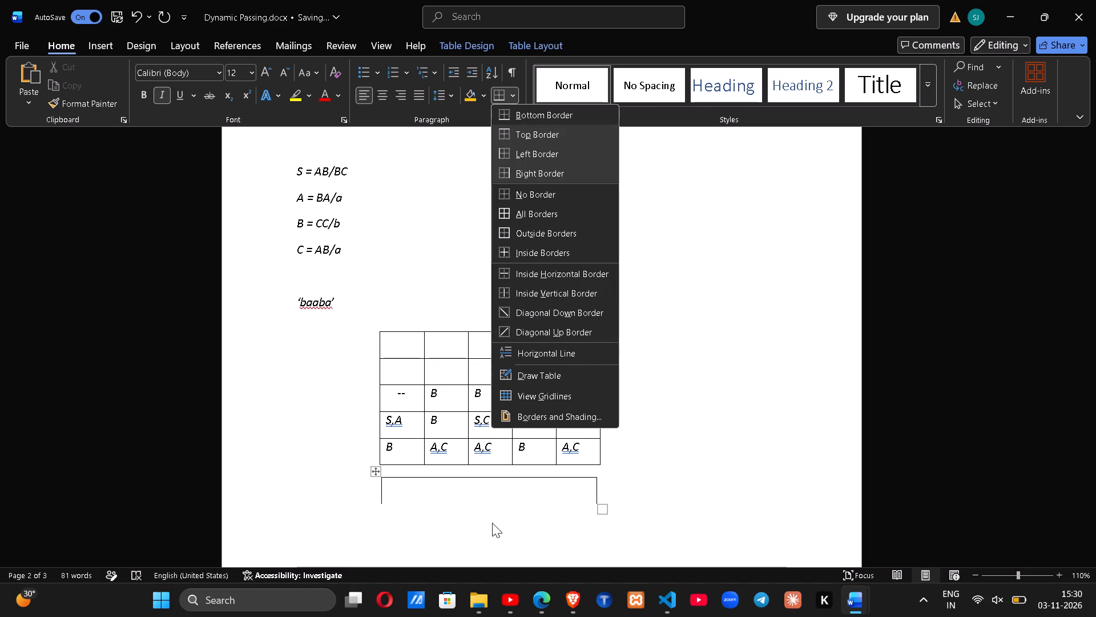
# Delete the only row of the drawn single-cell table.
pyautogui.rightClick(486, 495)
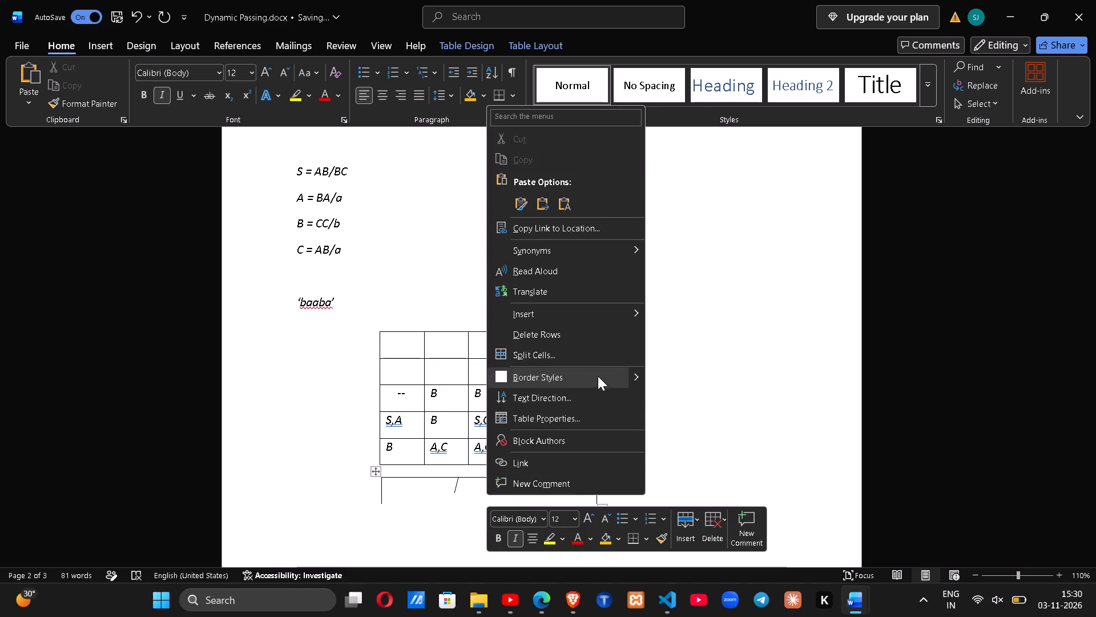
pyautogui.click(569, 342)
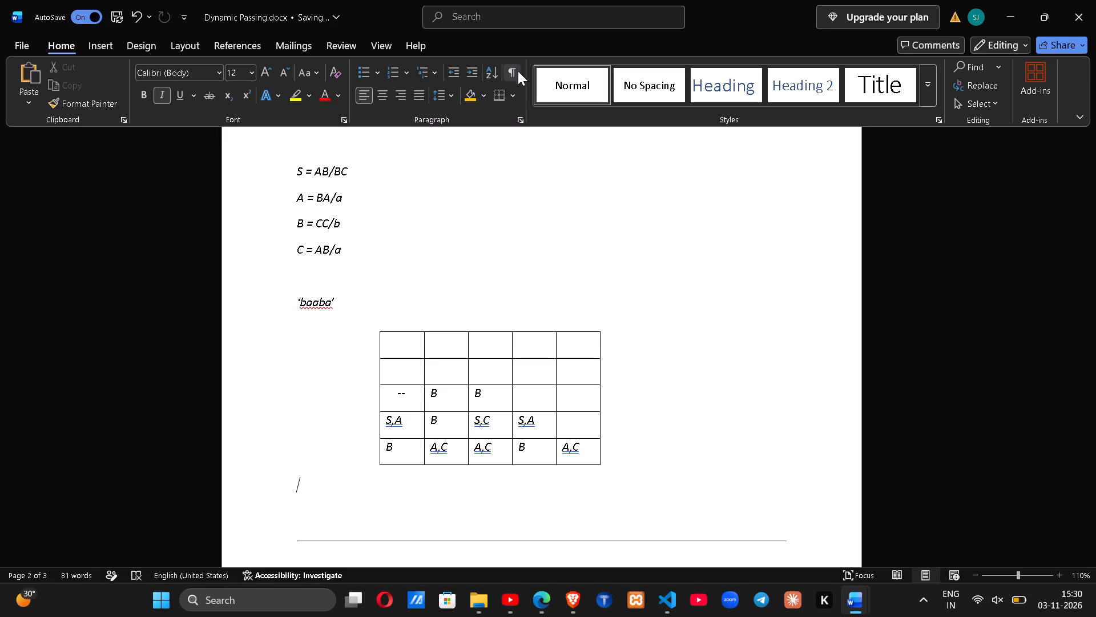
# Draw a new single-cell table about 7.27 cm wide and 0.67 cm high beneath the 5 by 5 table.
pyautogui.click(509, 94)
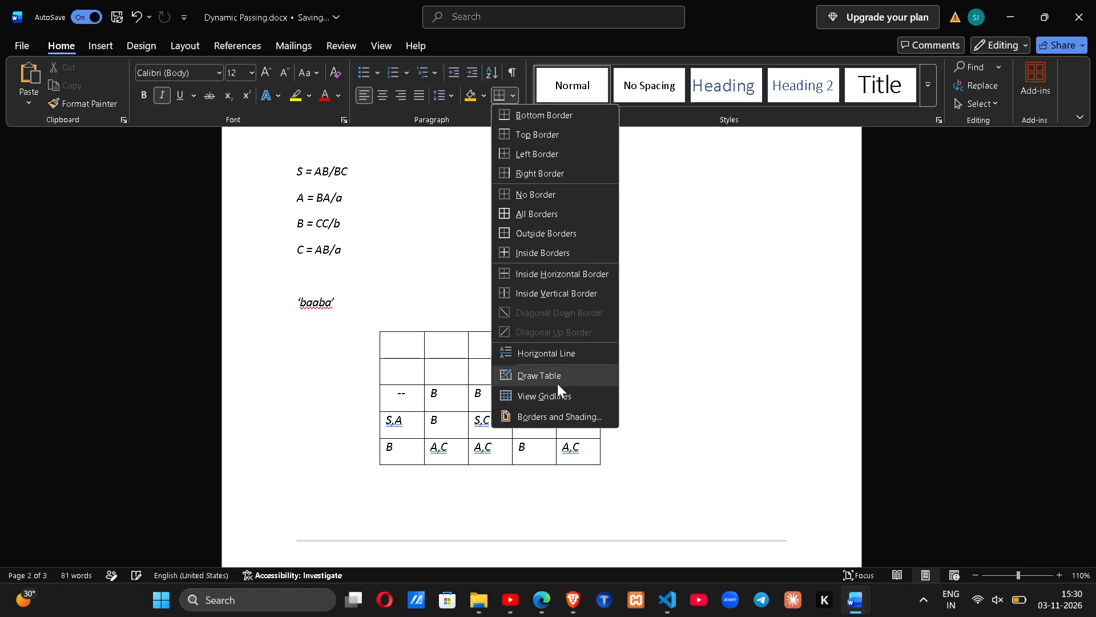
pyautogui.click(557, 380)
pyautogui.moveTo(383, 487); pyautogui.dragTo(599, 507)
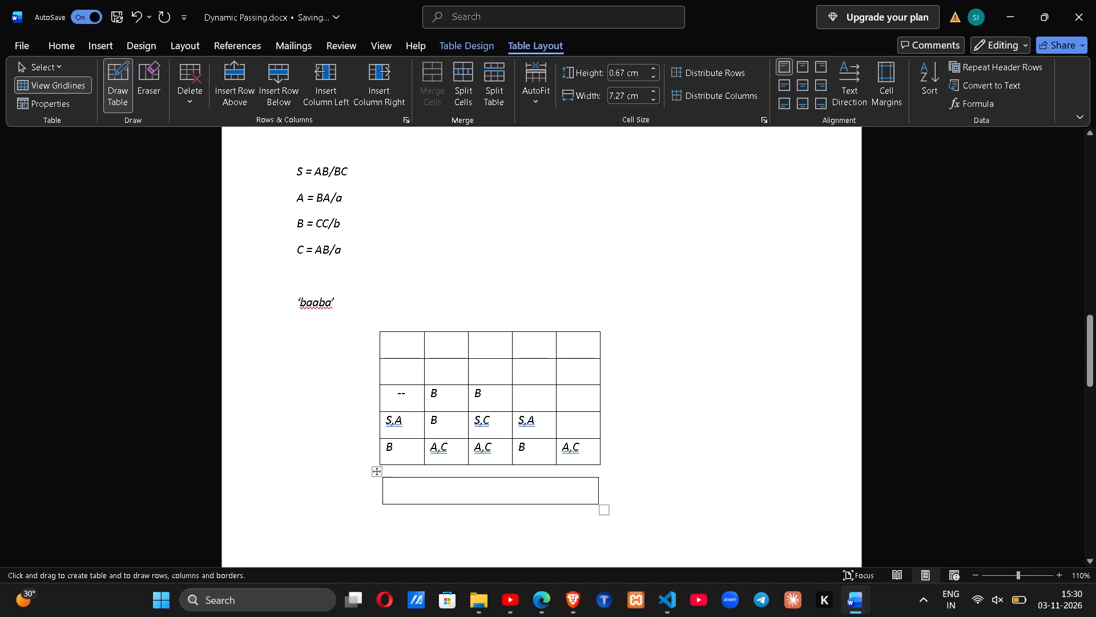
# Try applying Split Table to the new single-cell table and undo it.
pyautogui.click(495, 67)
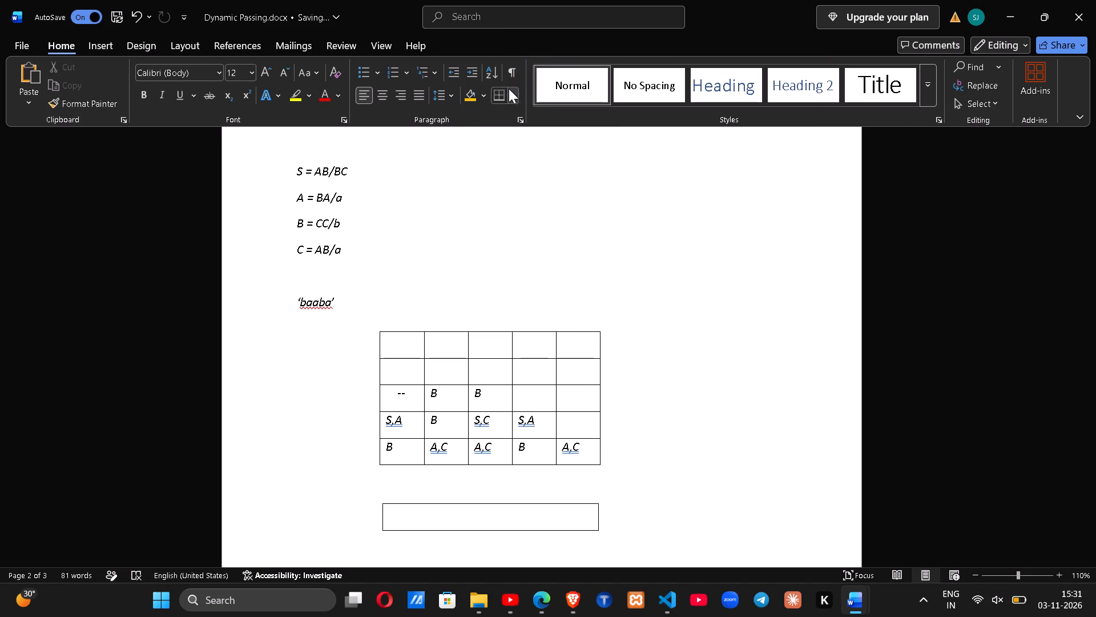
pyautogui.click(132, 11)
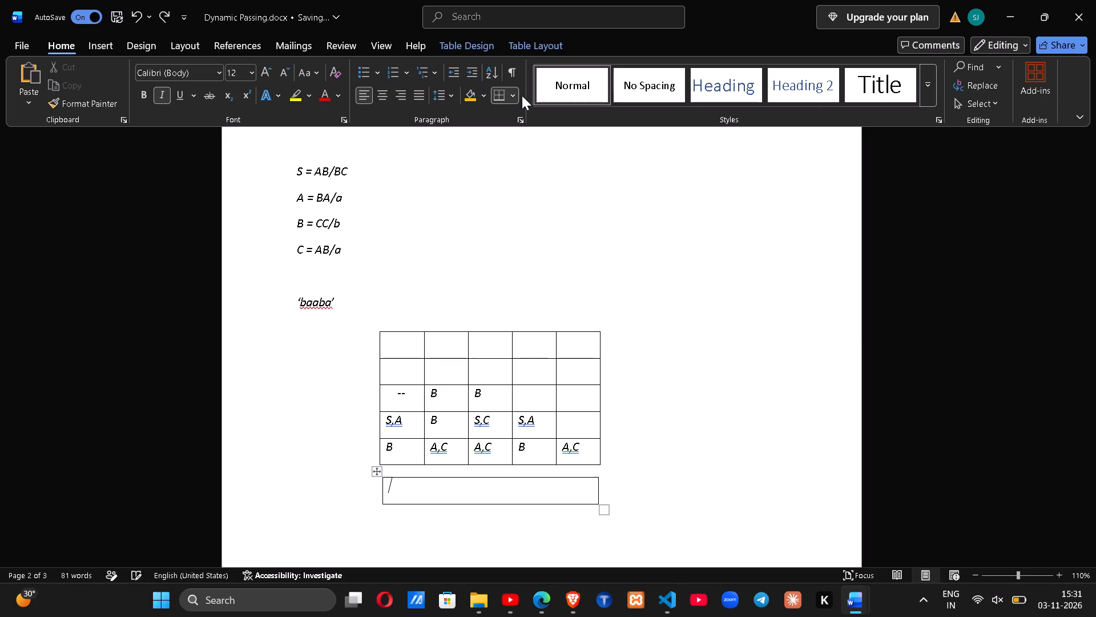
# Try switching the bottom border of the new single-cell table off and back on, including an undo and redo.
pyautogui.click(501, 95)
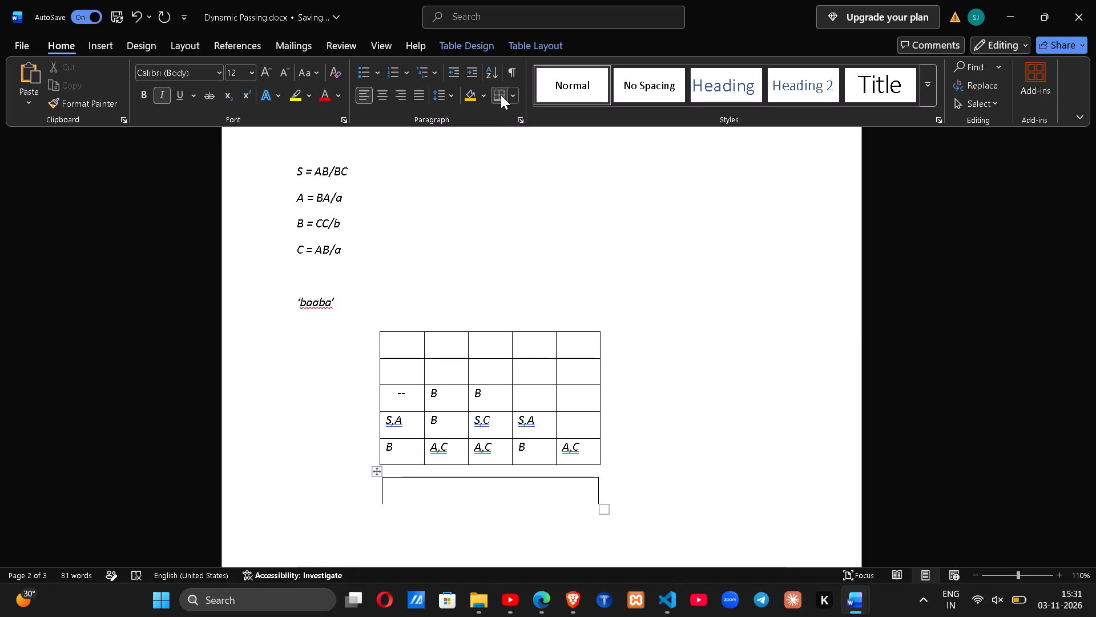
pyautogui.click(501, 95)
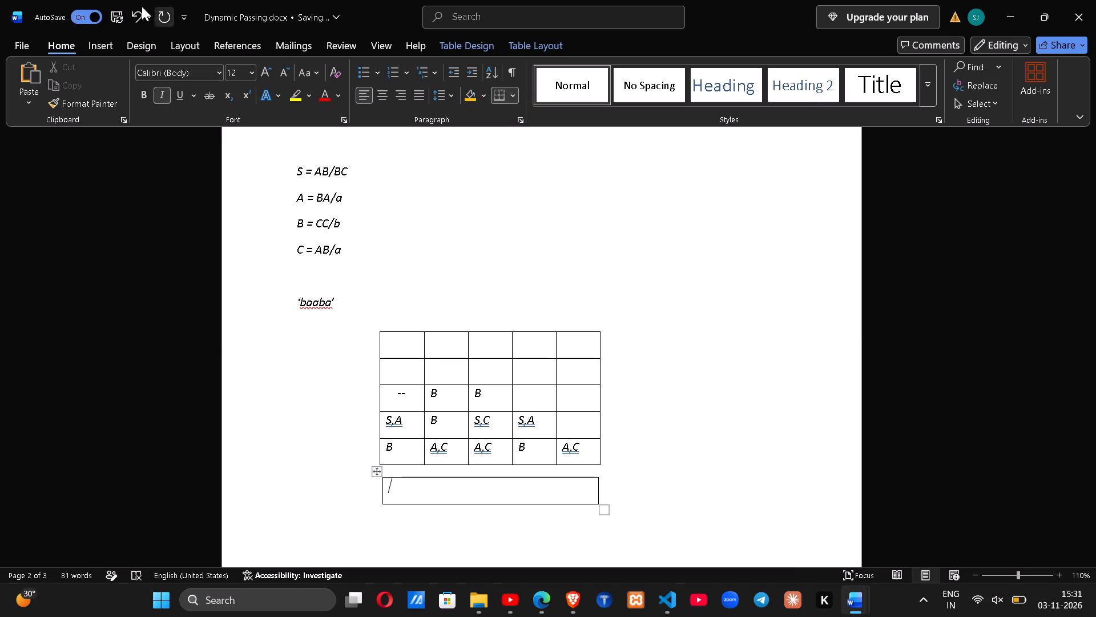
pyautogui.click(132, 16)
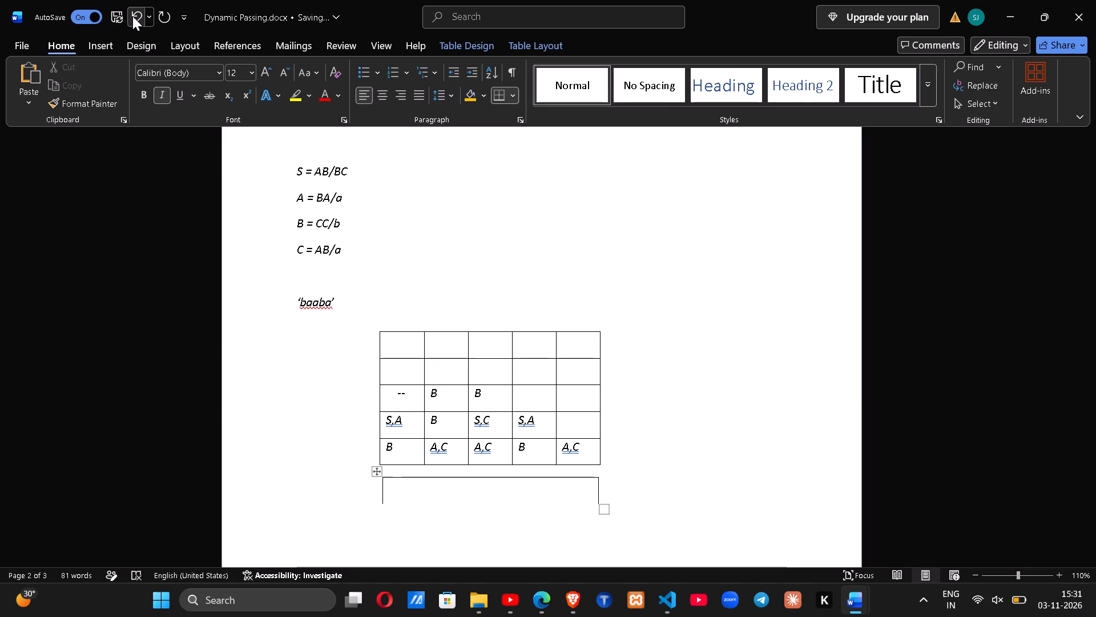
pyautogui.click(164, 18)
# Delete the only row of the single-cell table beneath the 5 by 5 table.
pyautogui.rightClick(422, 497)
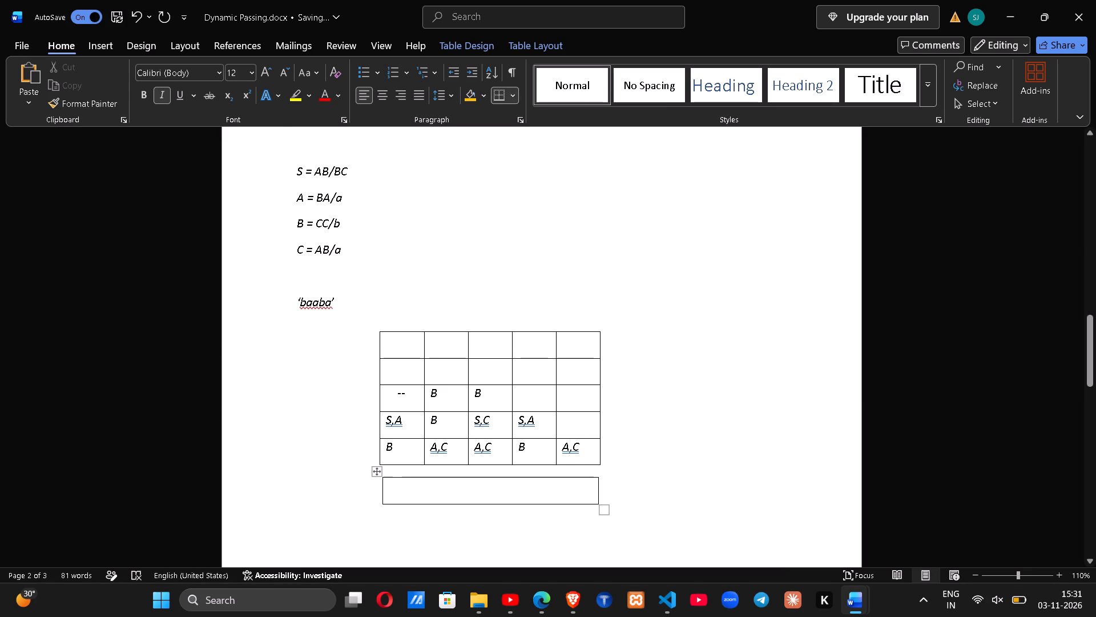
pyautogui.click(416, 495)
pyautogui.click(416, 495)
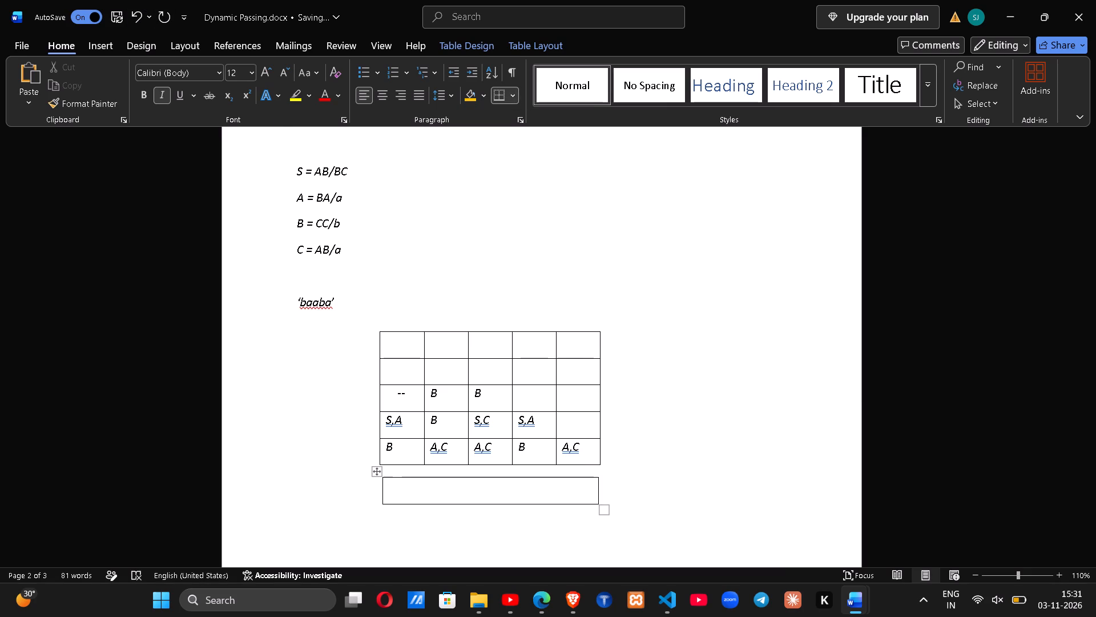
pyautogui.click(512, 94)
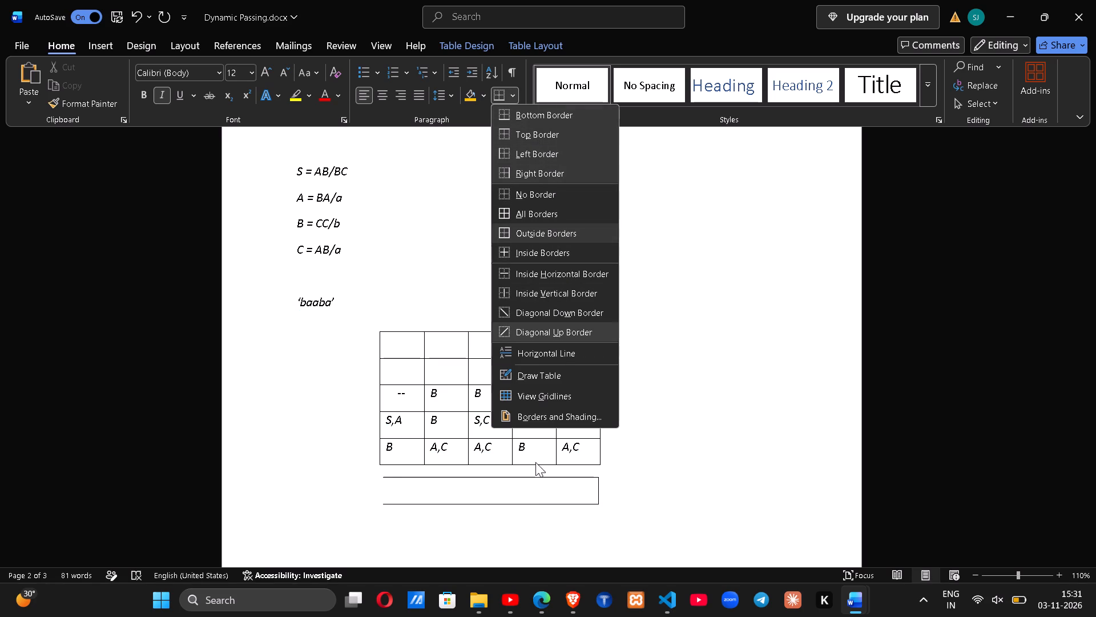
pyautogui.rightClick(497, 488)
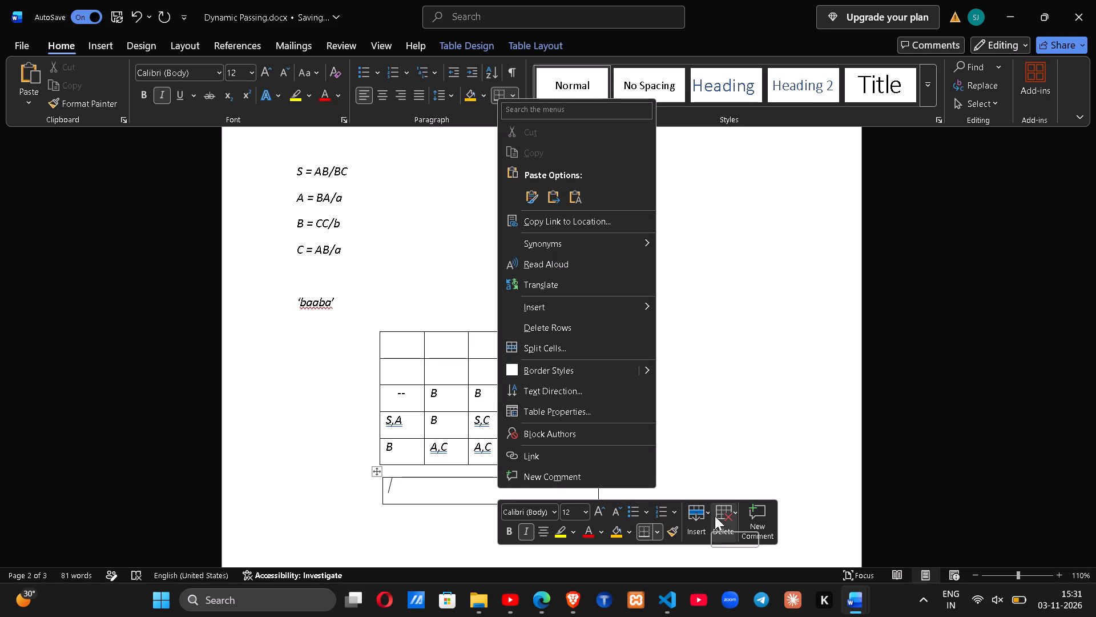
pyautogui.click(555, 322)
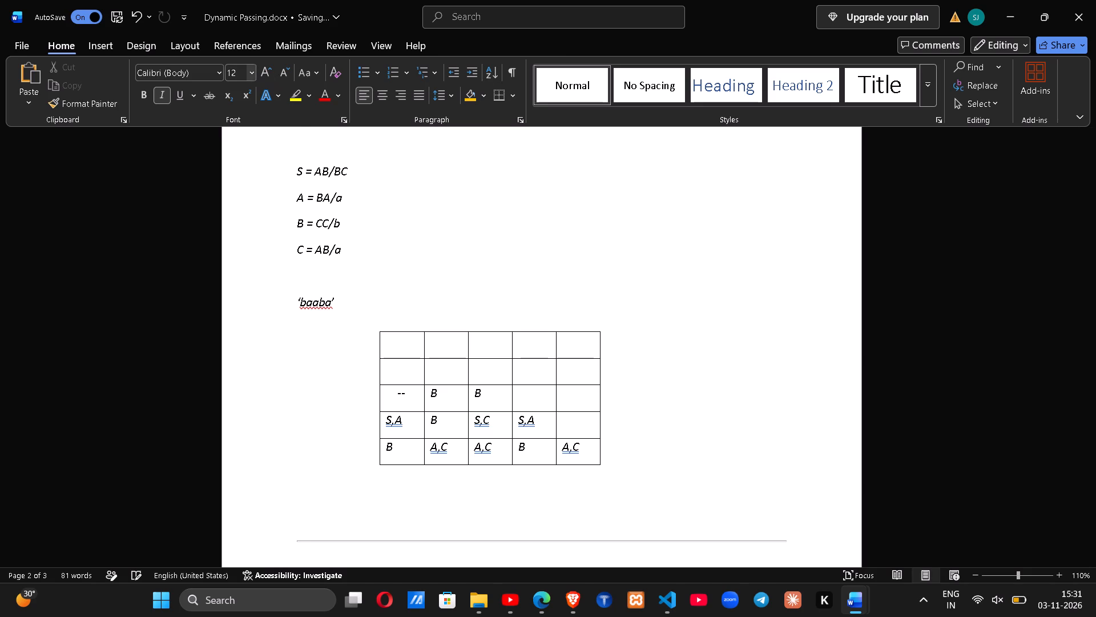
# Draw a new single-cell table about 7.24 cm wide and 0.81 cm high beneath the 5 by 5 table.
pyautogui.click(516, 97)
pyautogui.click(557, 375)
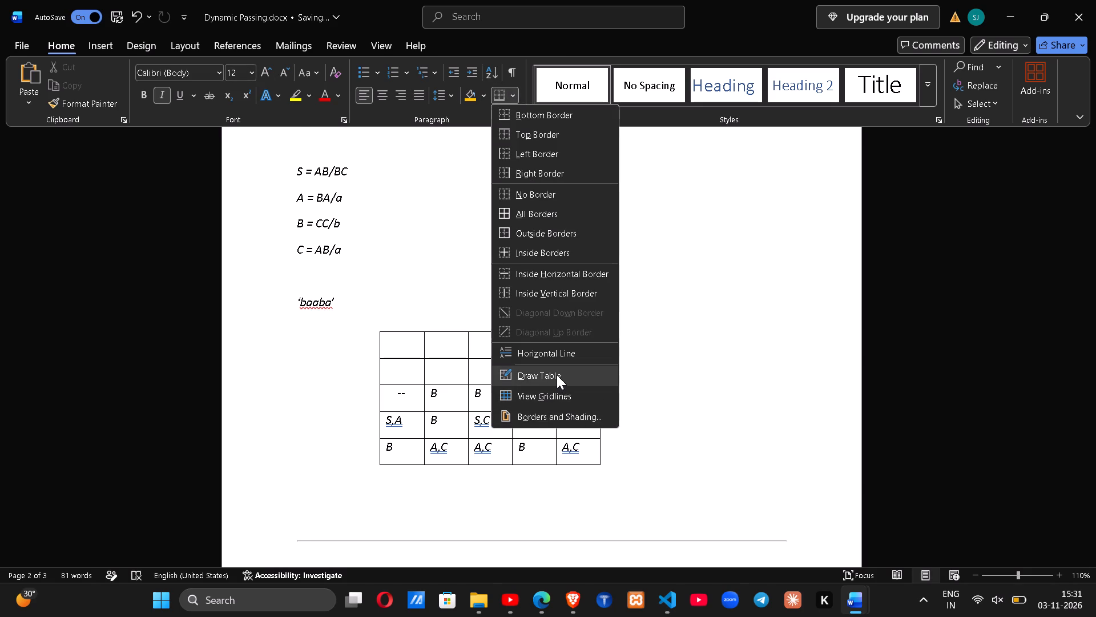
pyautogui.moveTo(382, 478); pyautogui.dragTo(598, 499)
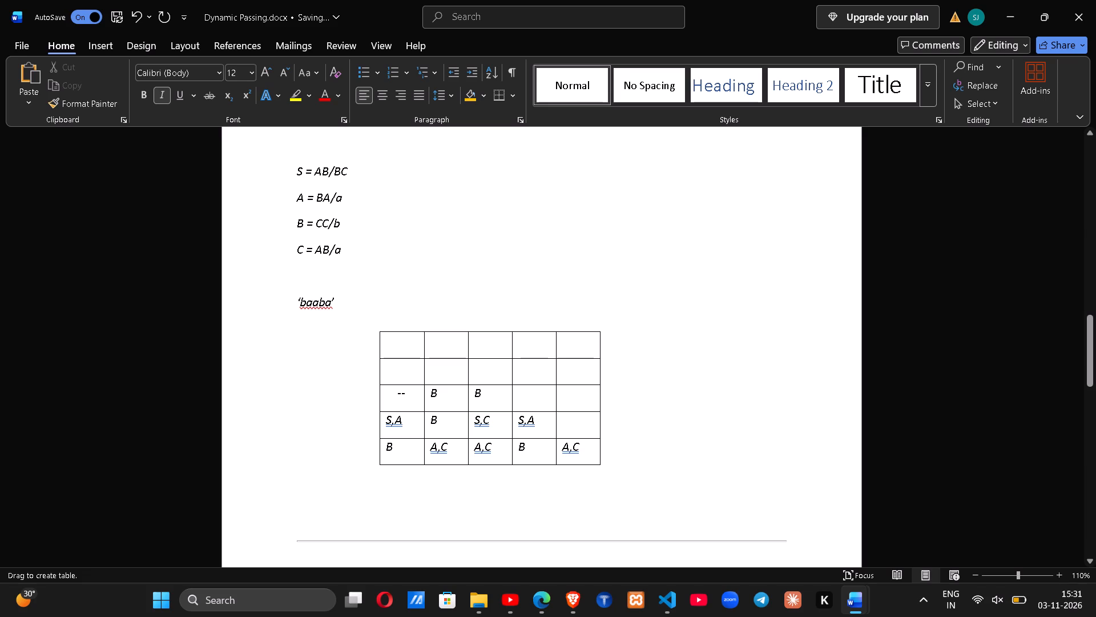
pyautogui.moveTo(598, 499); pyautogui.dragTo(597, 501)
pyautogui.moveTo(597, 501); pyautogui.dragTo(597, 502)
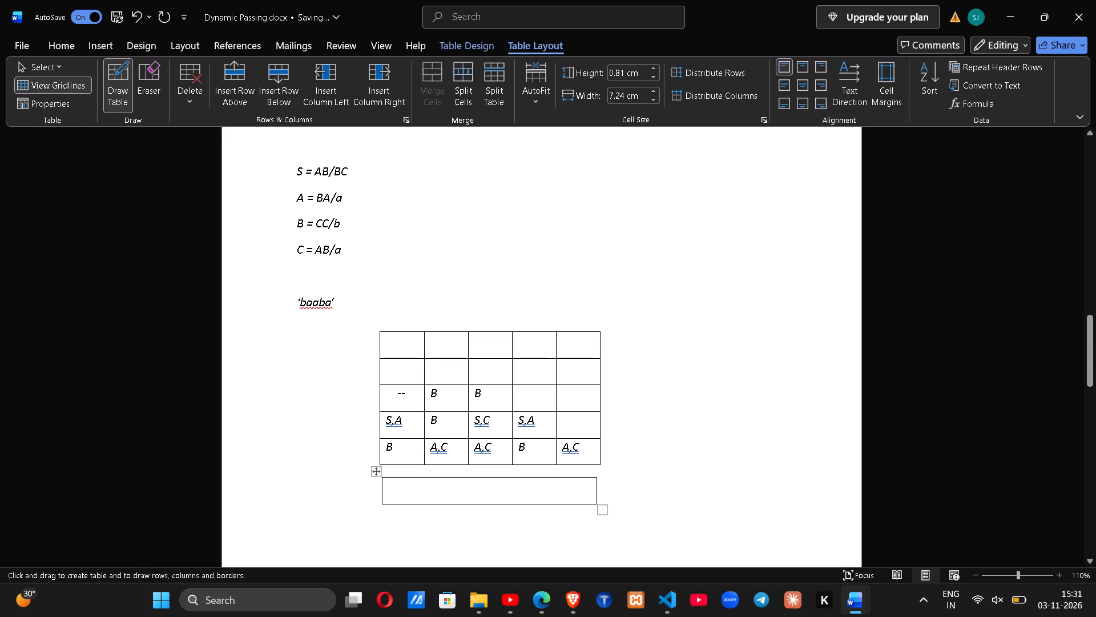
# Split the new single-cell table into 5 columns and 1 row.
pyautogui.click(462, 72)
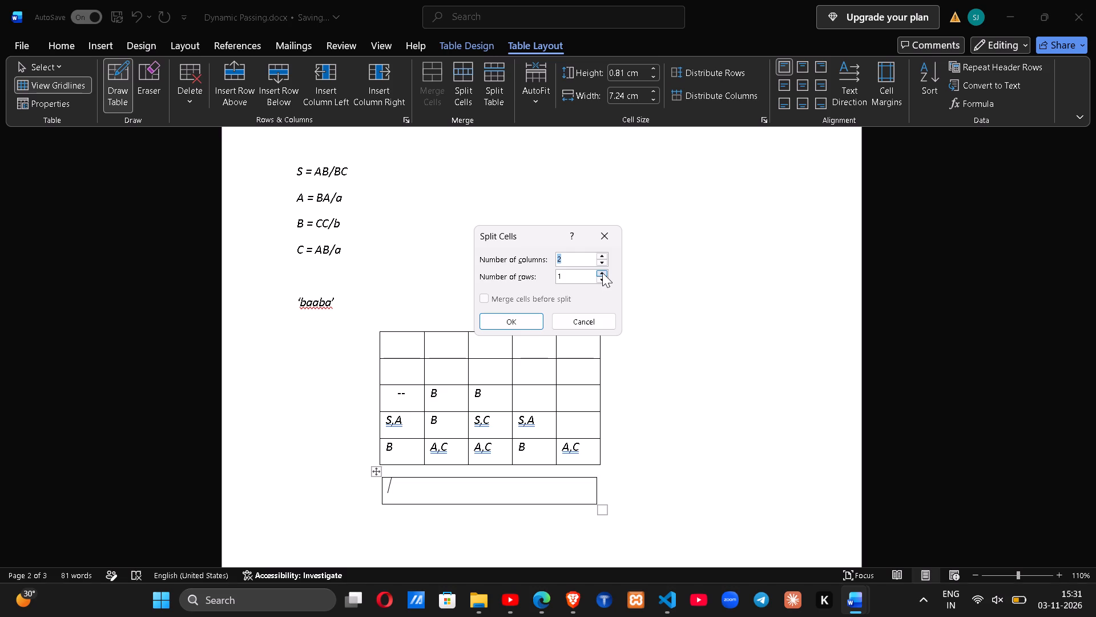
pyautogui.press('5')
pyautogui.press('Return')
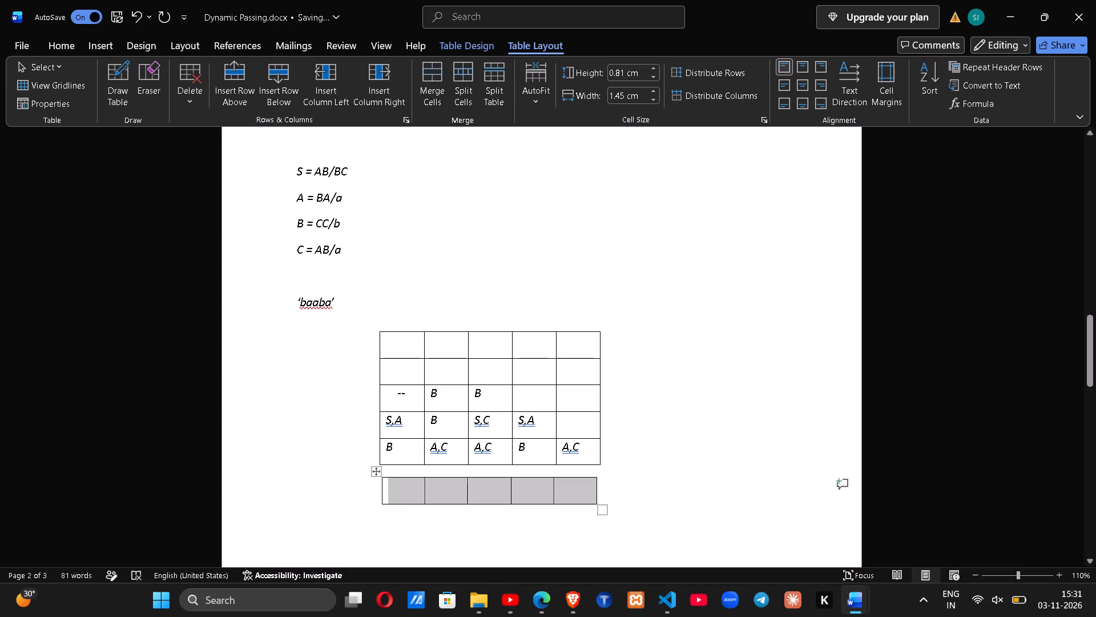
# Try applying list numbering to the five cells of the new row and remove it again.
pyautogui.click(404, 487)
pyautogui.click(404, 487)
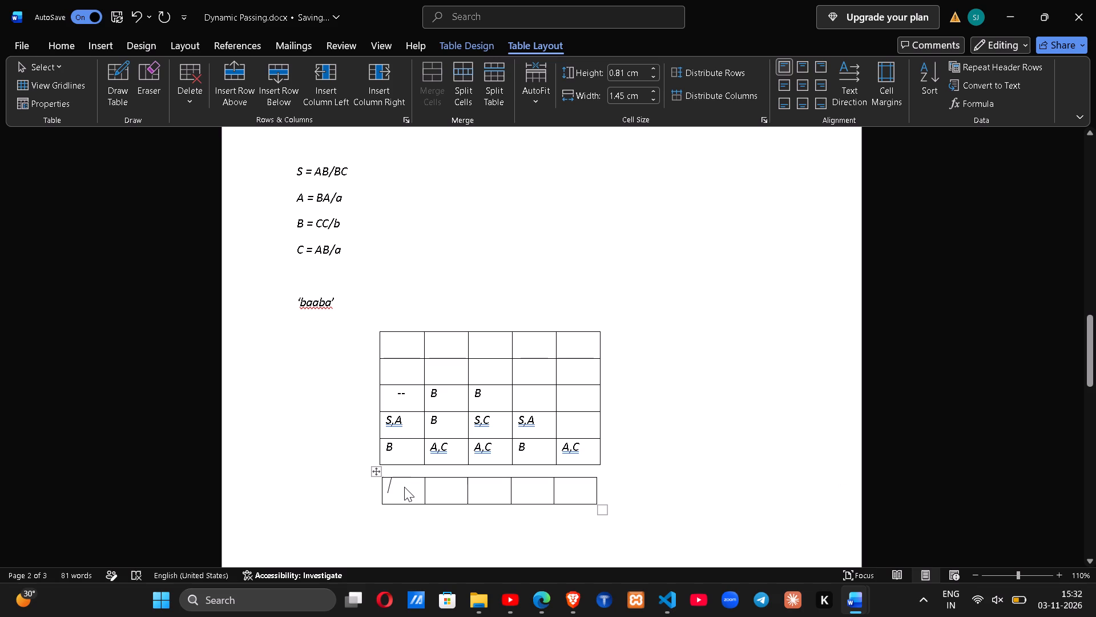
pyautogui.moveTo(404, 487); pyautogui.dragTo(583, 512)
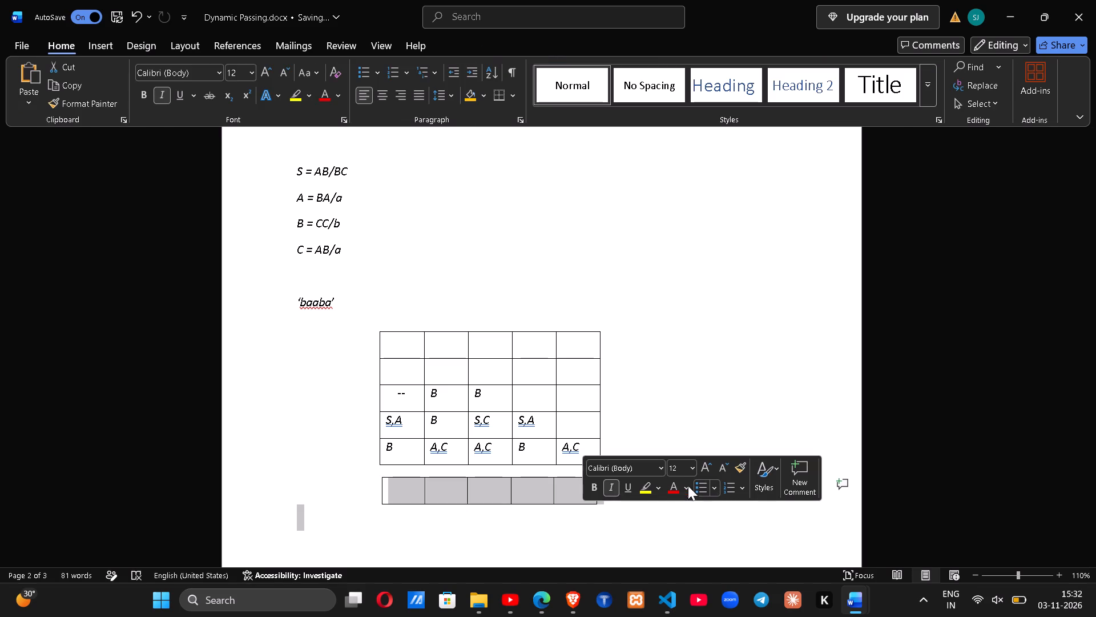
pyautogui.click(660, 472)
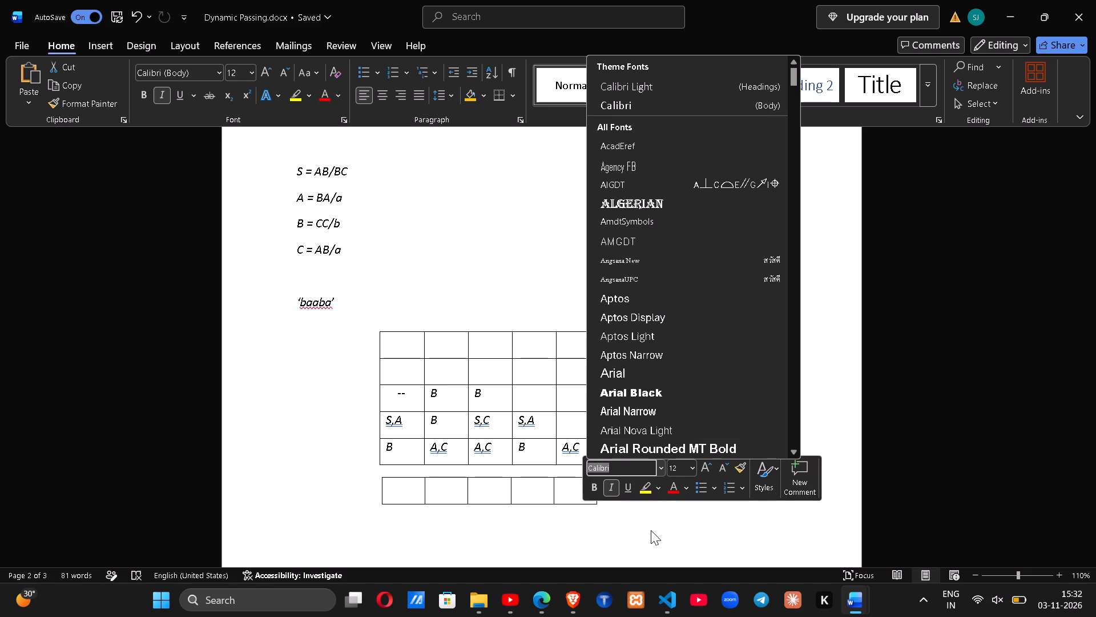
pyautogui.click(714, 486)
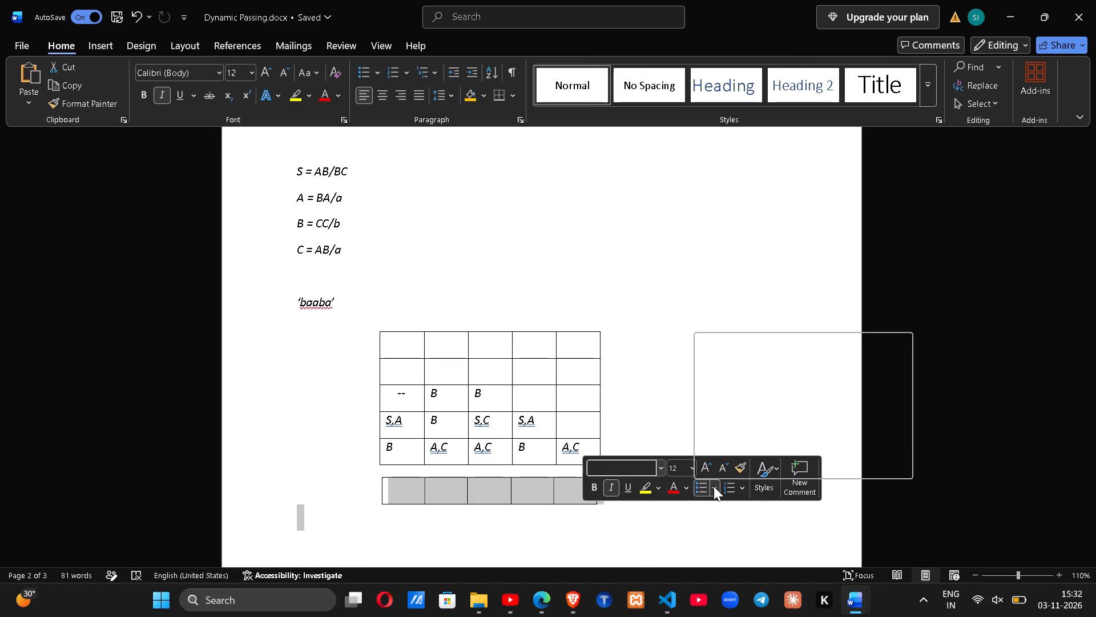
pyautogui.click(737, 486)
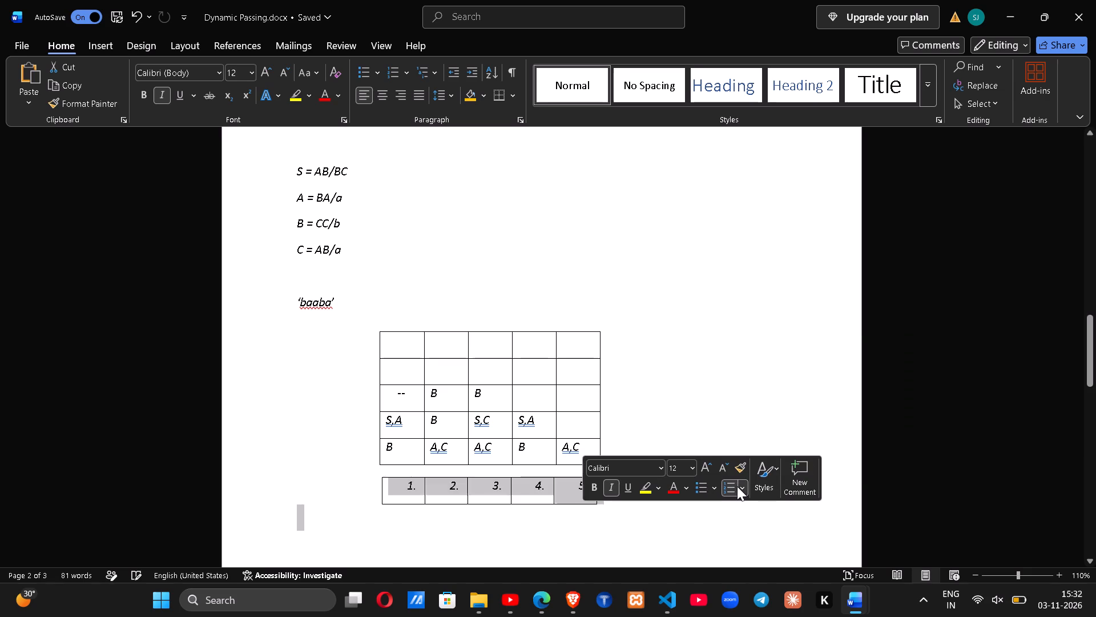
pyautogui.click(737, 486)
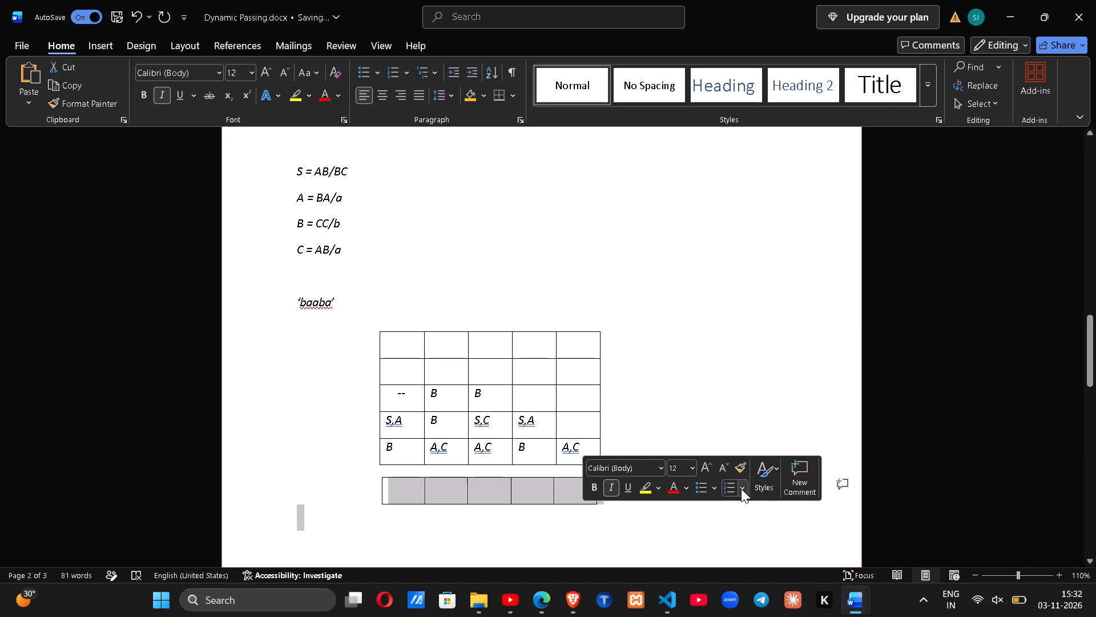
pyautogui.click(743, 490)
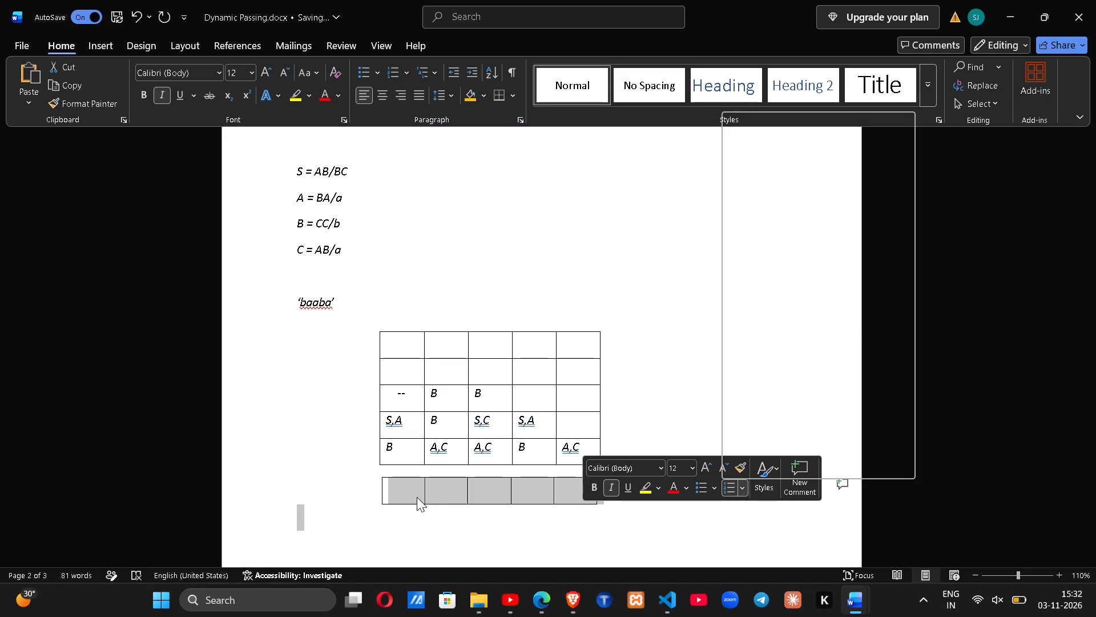
# Fill the five cells of the new row with b, a, a, b and a, indenting the first letter with four spaces.
pyautogui.click(410, 490)
pyautogui.click(410, 490)
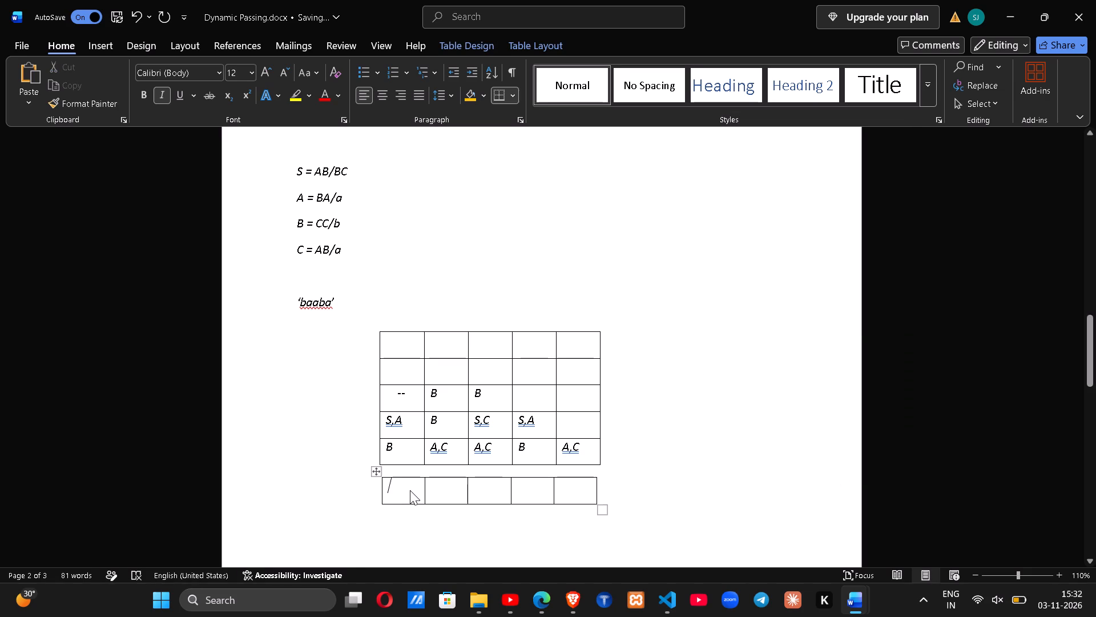
pyautogui.press('space')
pyautogui.press('space')
pyautogui.press('space')
pyautogui.press('space')
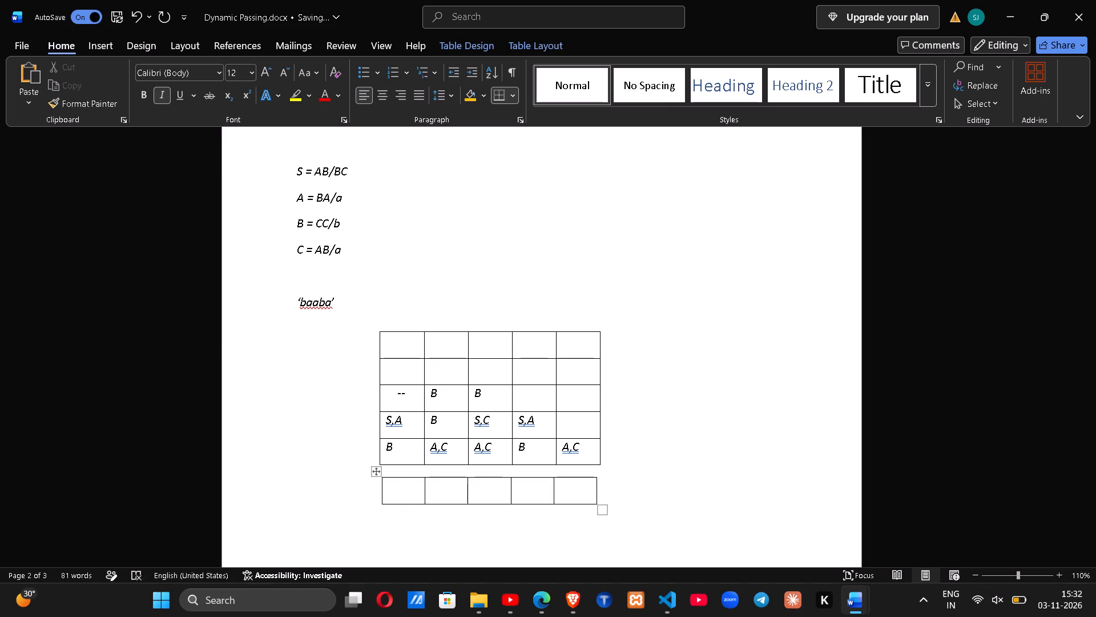
pyautogui.press('b')
pyautogui.press('Right')
pyautogui.press('a')
pyautogui.press('Right')
pyautogui.press('Right')
pyautogui.press('Left')
pyautogui.press('a')
pyautogui.press('Left')
pyautogui.press('Insert')
pyautogui.press('Insert')
pyautogui.press('Insert')
pyautogui.press('Insert')
pyautogui.press('Insert')
pyautogui.press('Right')
pyautogui.press('Right')
pyautogui.press('b')
pyautogui.press('Right')
pyautogui.press('a')
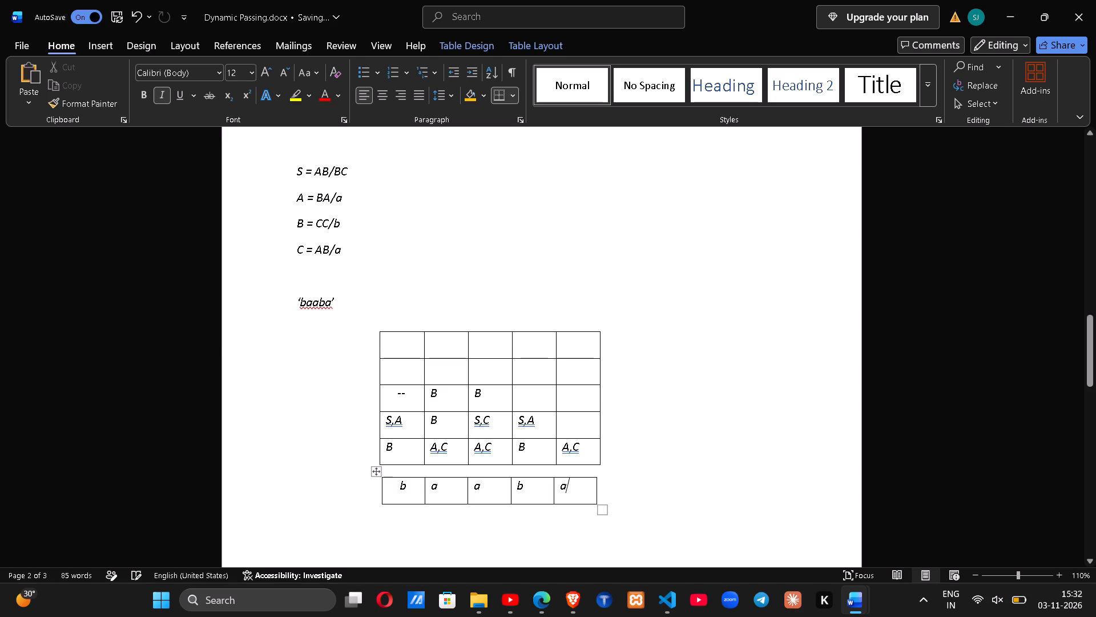
# Enter S,A,C in the second row, second column of the 5 by 5 table.
pyautogui.click(447, 374)
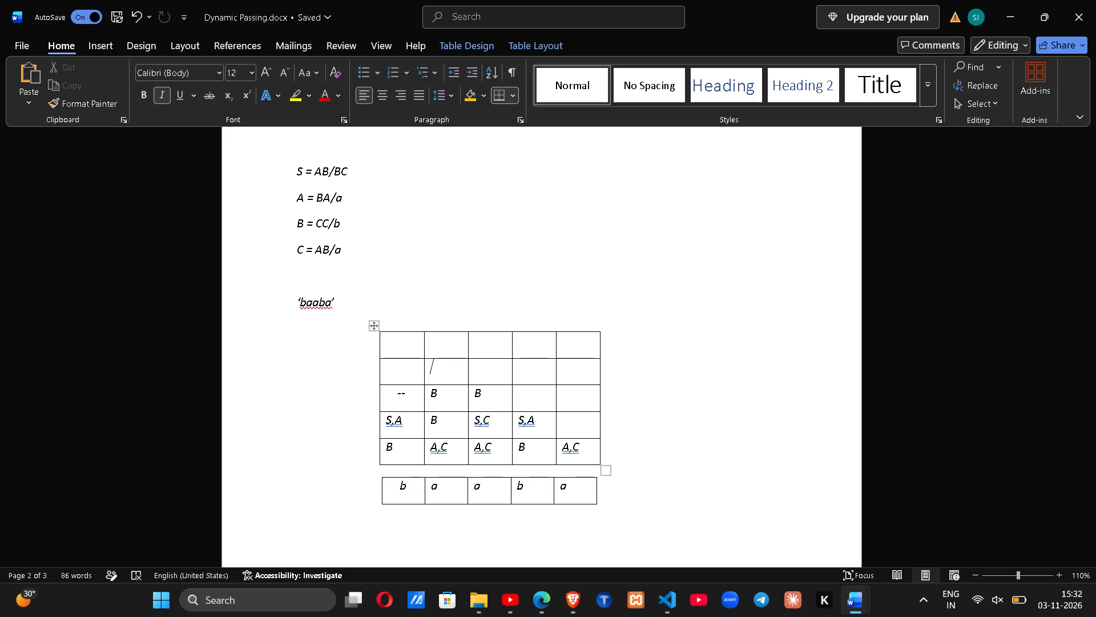
pyautogui.write('S,S')
pyautogui.press('BackSpace')
pyautogui.press('a')
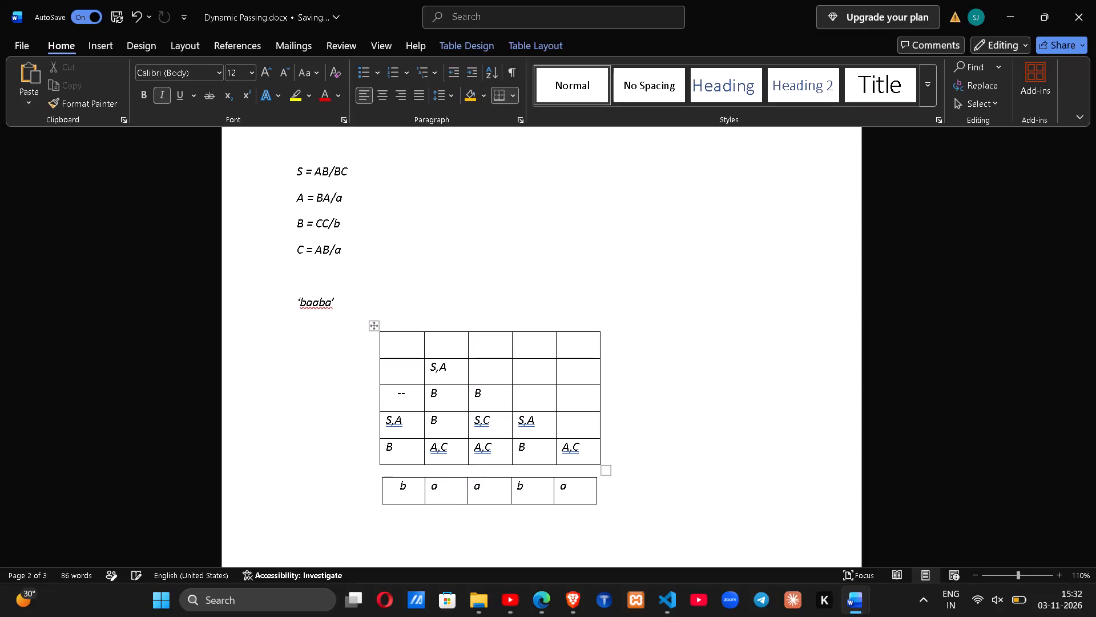
pyautogui.press(',')
pyautogui.press('c')
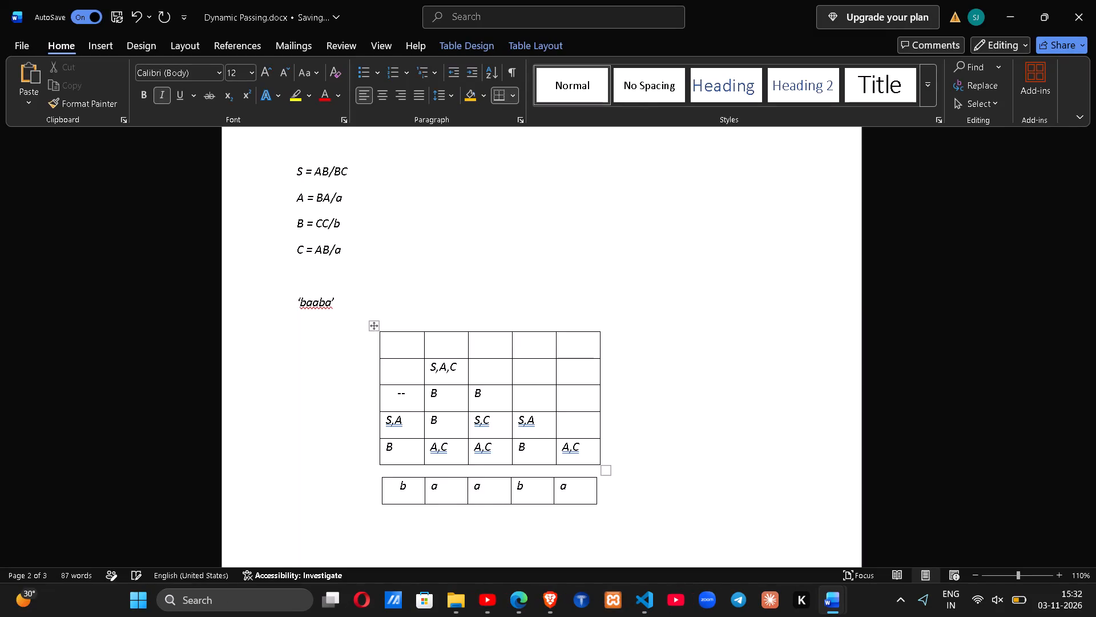
# Enter -- in the second row, first column of the 5 by 5 table, indented with spaces to align with the -- below.
pyautogui.click(402, 368)
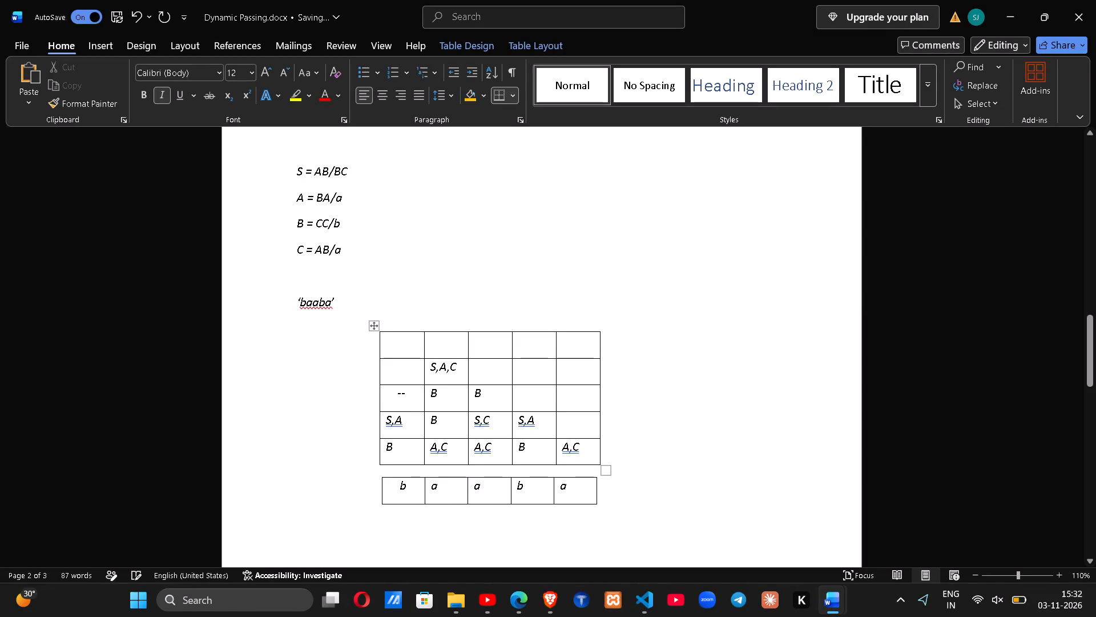
pyautogui.press('space')
pyautogui.press('space')
pyautogui.press('space')
pyautogui.press('space')
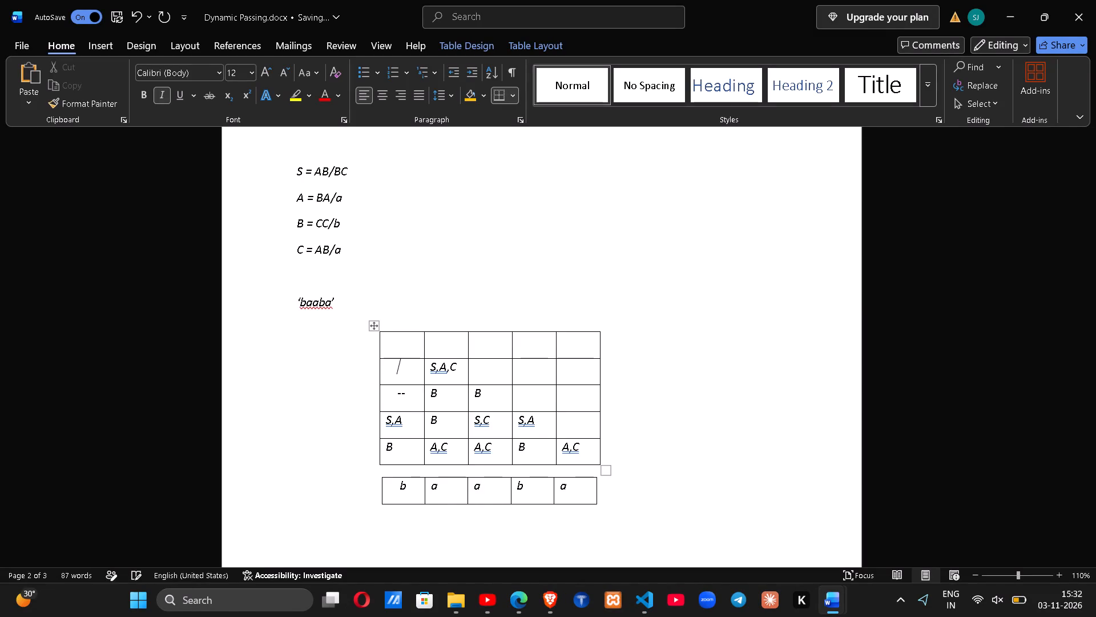
pyautogui.press('BackSpace')
pyautogui.write('--')
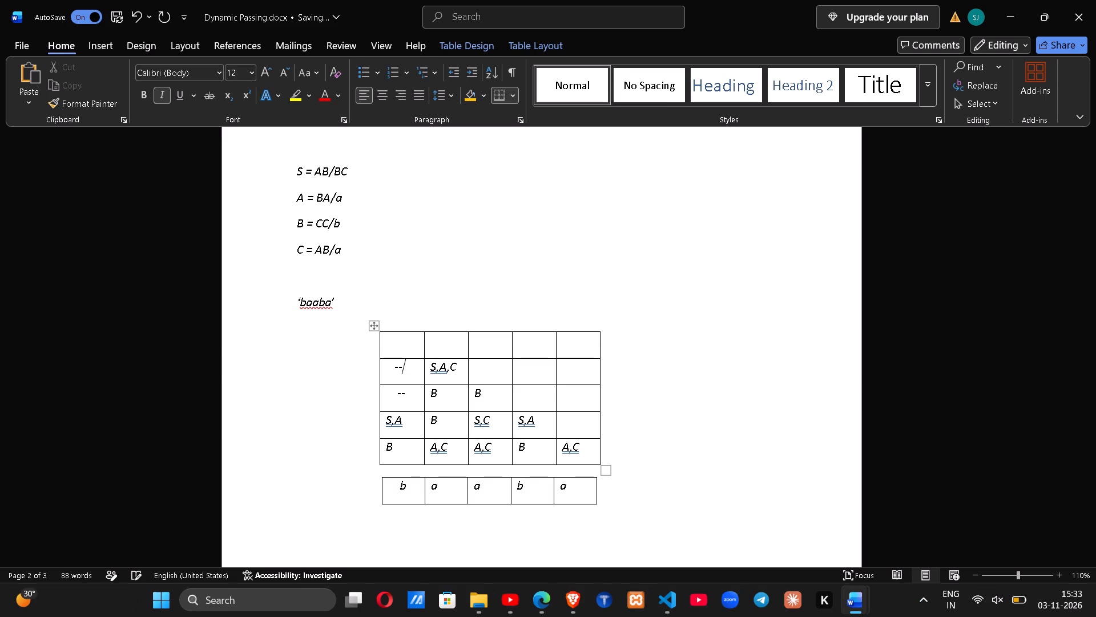
pyautogui.press('Left')
pyautogui.press('Left')
pyautogui.press('Left')
pyautogui.press('Right')
pyautogui.press('space')
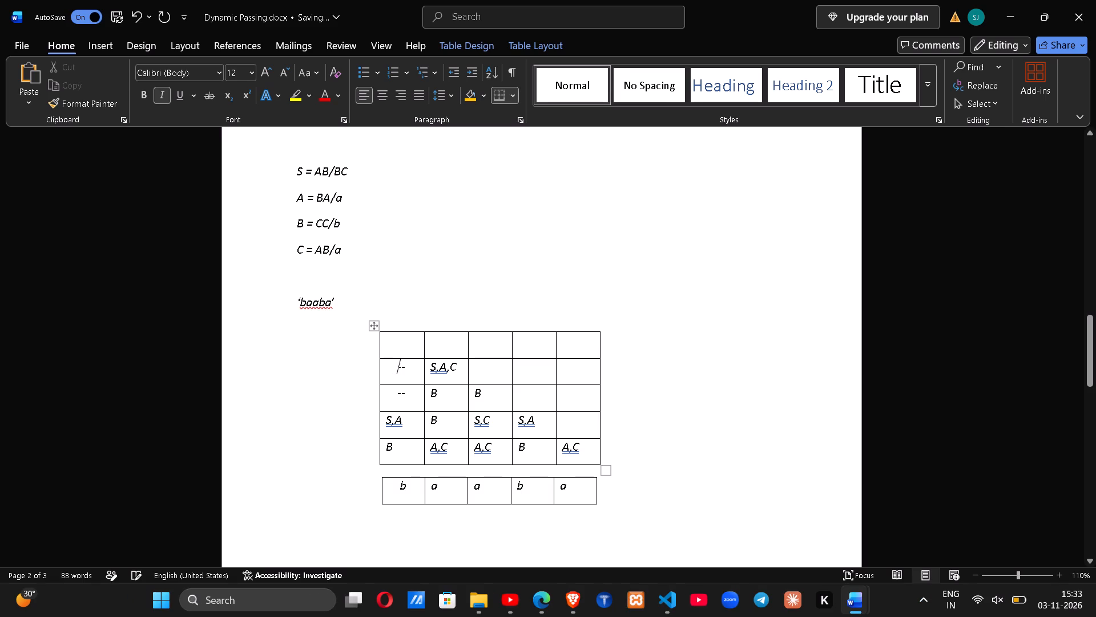
# Place the insertion point at the start of the blank third page, below the 'baaba' tables.
pyautogui.click(586, 488)
pyautogui.click(655, 498)
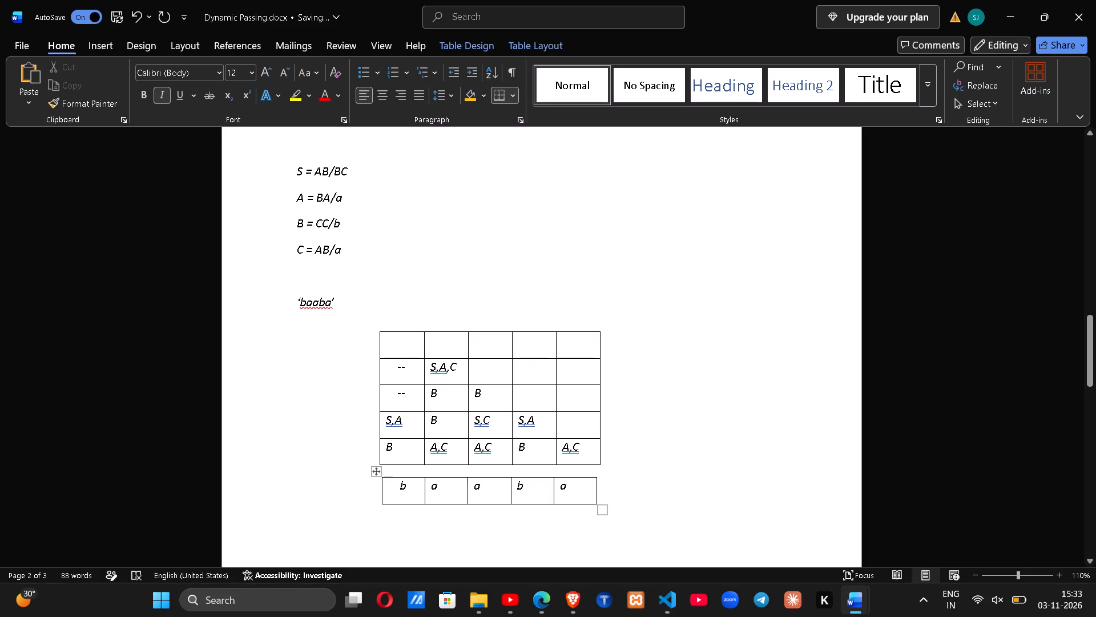
pyautogui.scroll(-1, 655, 498)
pyautogui.scroll(-1, 567, 401)
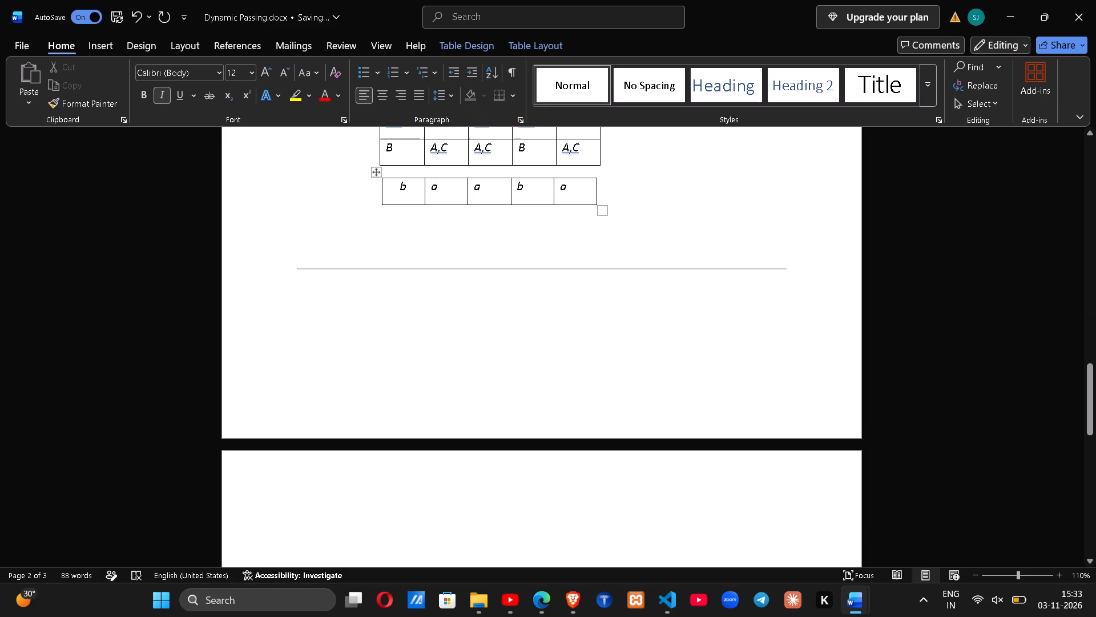
pyautogui.scroll(-1, 567, 401)
pyautogui.click(567, 401)
pyautogui.scroll(1, 567, 401)
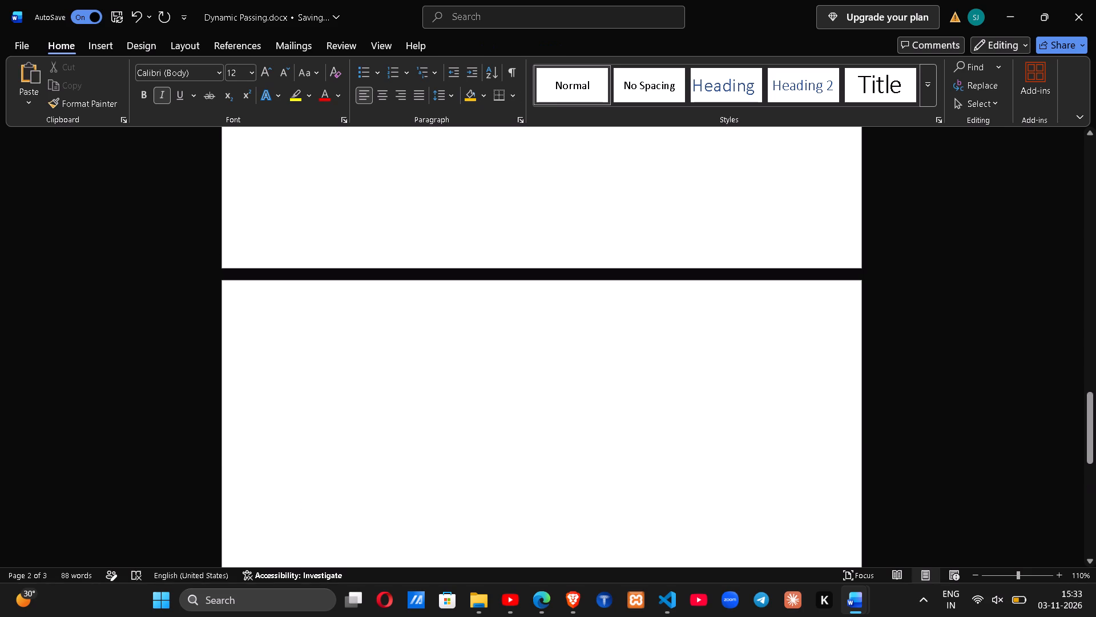
pyautogui.scroll(-1, 567, 401)
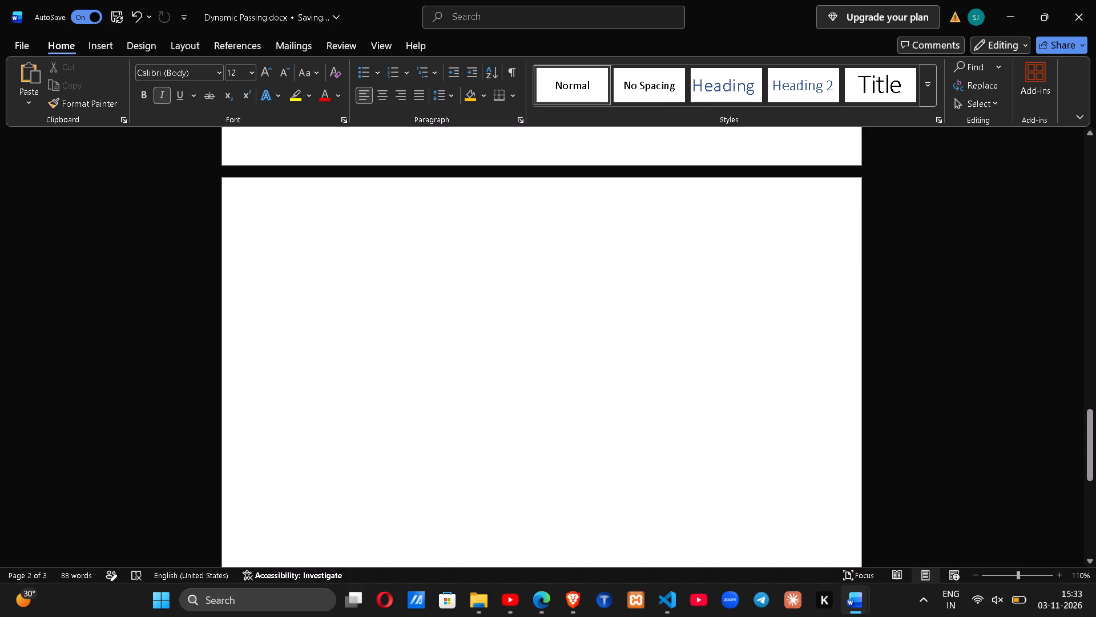
pyautogui.click(445, 215)
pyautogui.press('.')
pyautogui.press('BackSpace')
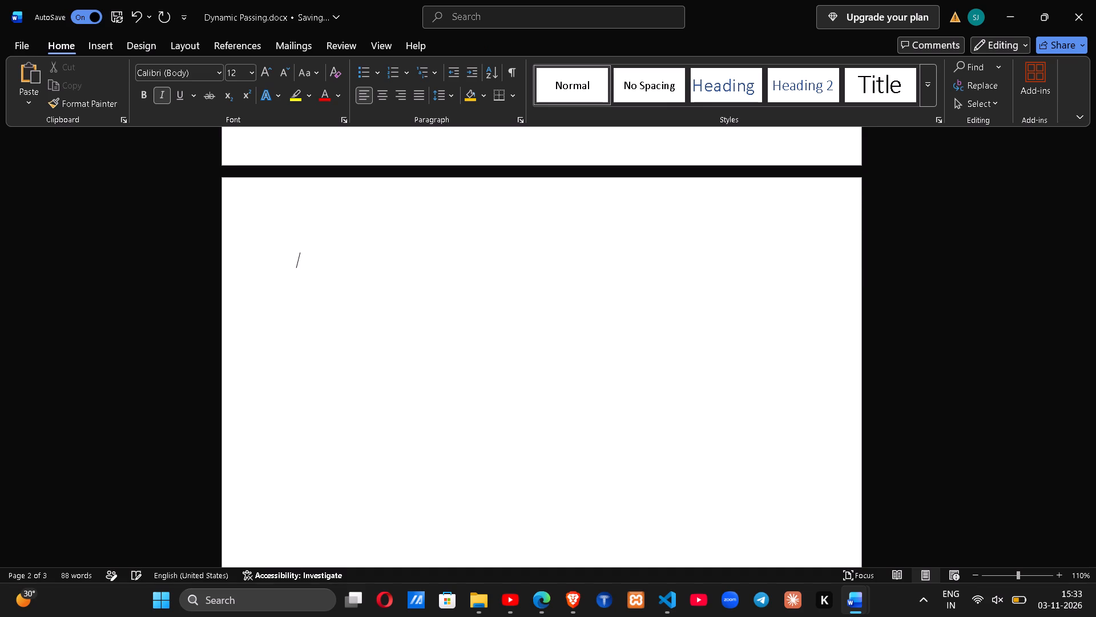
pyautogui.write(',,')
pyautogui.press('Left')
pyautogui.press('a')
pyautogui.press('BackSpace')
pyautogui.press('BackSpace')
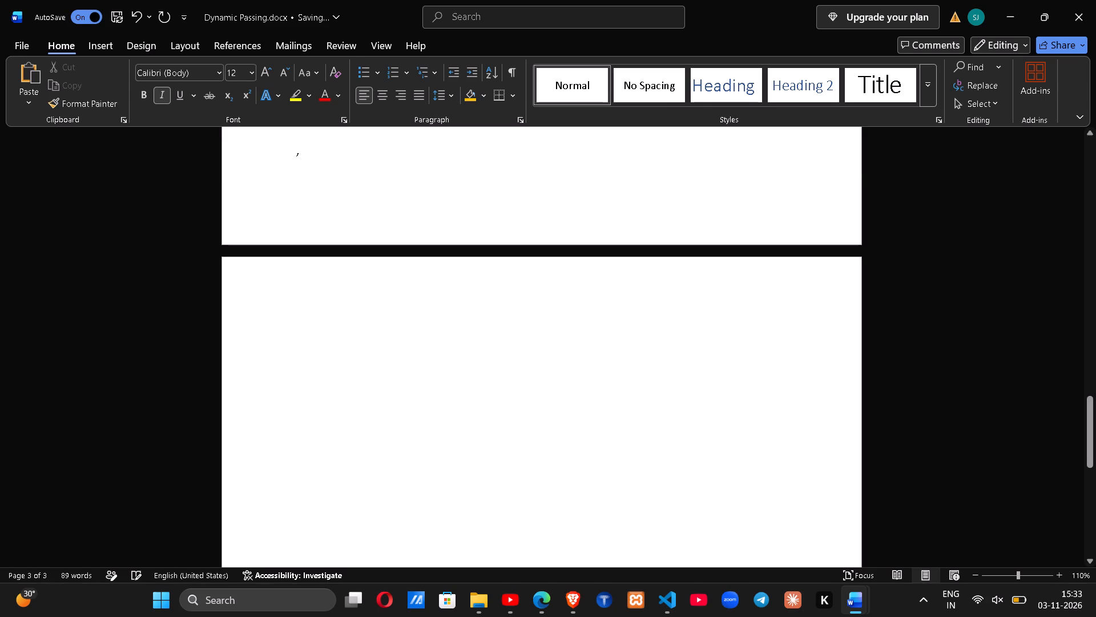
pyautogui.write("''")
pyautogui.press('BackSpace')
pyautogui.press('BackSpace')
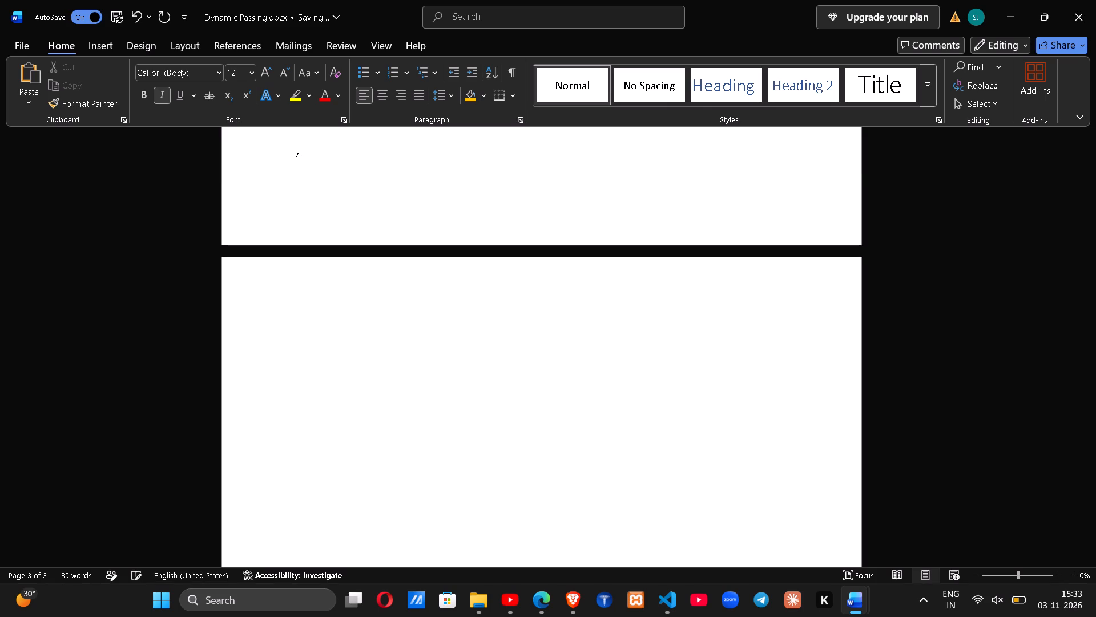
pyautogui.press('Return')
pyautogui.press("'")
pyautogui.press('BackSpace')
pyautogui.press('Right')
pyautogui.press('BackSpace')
# Enter 'abbb' in single quotes at the top of the third page, followed by a new paragraph and a line break.
pyautogui.write("''")
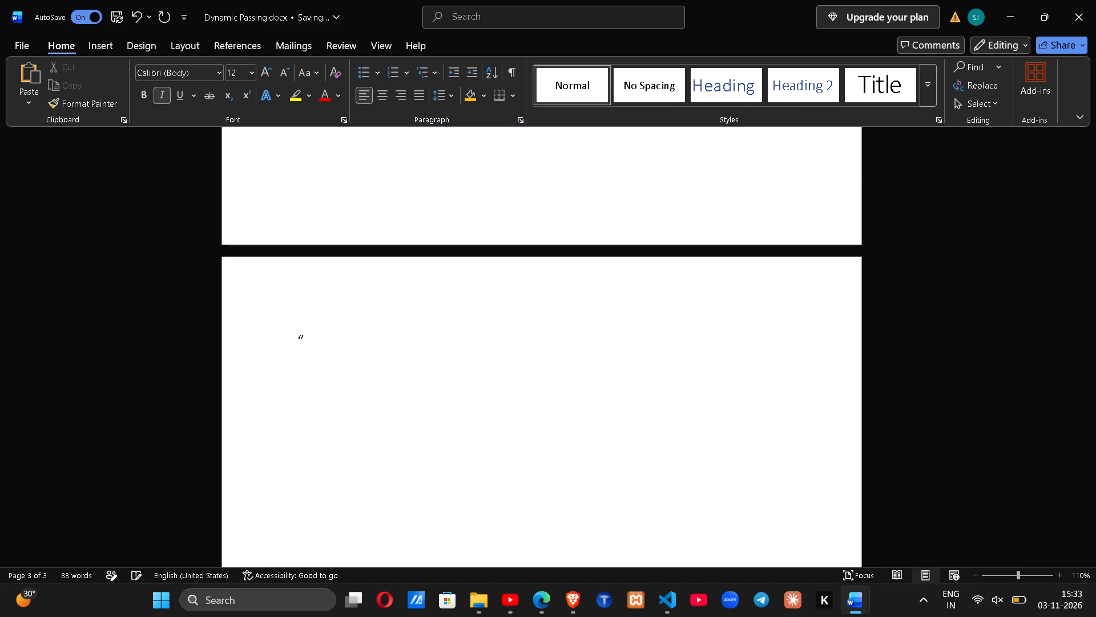
pyautogui.press('Left')
pyautogui.write('abbb')
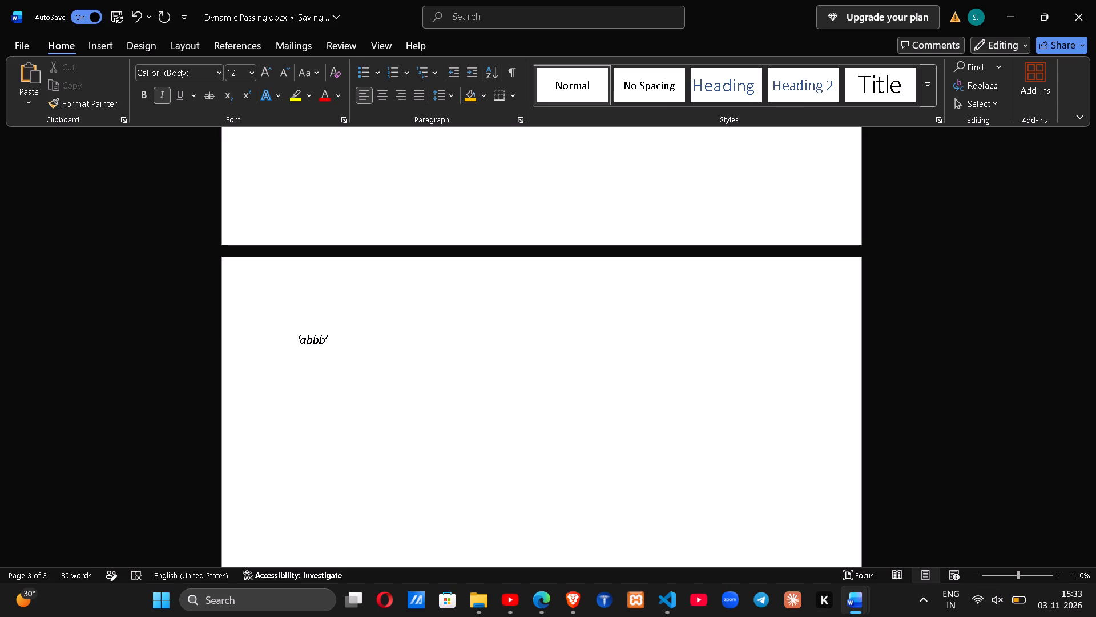
pyautogui.press('Right')
pyautogui.press('Return')
pyautogui.hotkey('shift', 'Return')
# Add a bottom border to the empty paragraph below 'abbb' and draw a one-cell table about 7 cm wide and 5.7 cm high beneath it.
pyautogui.click(507, 95)
pyautogui.click(514, 93)
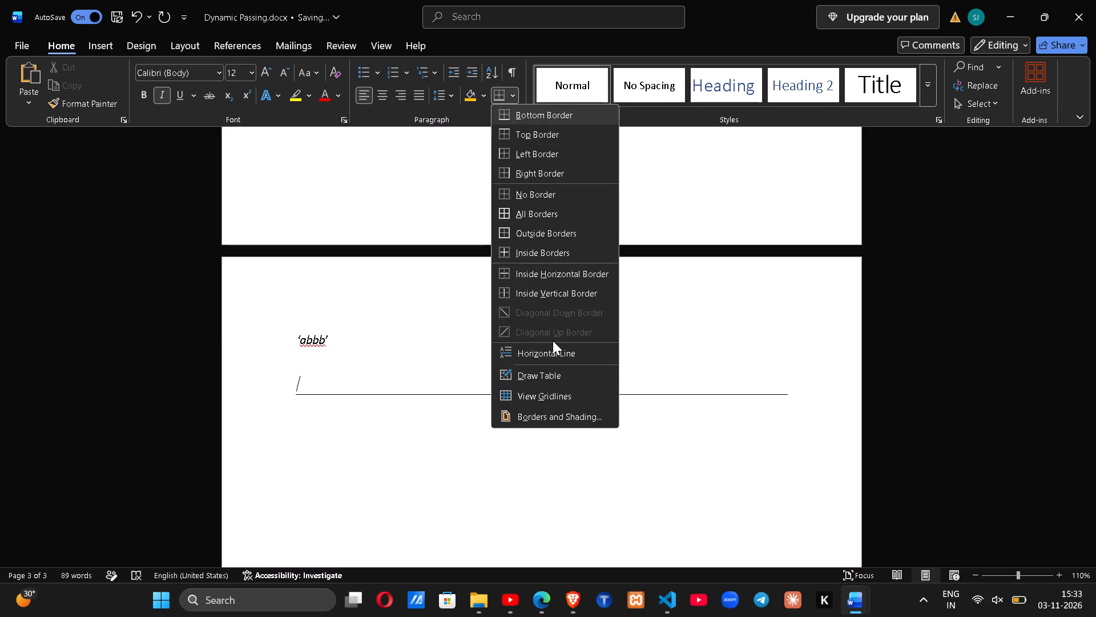
pyautogui.click(542, 376)
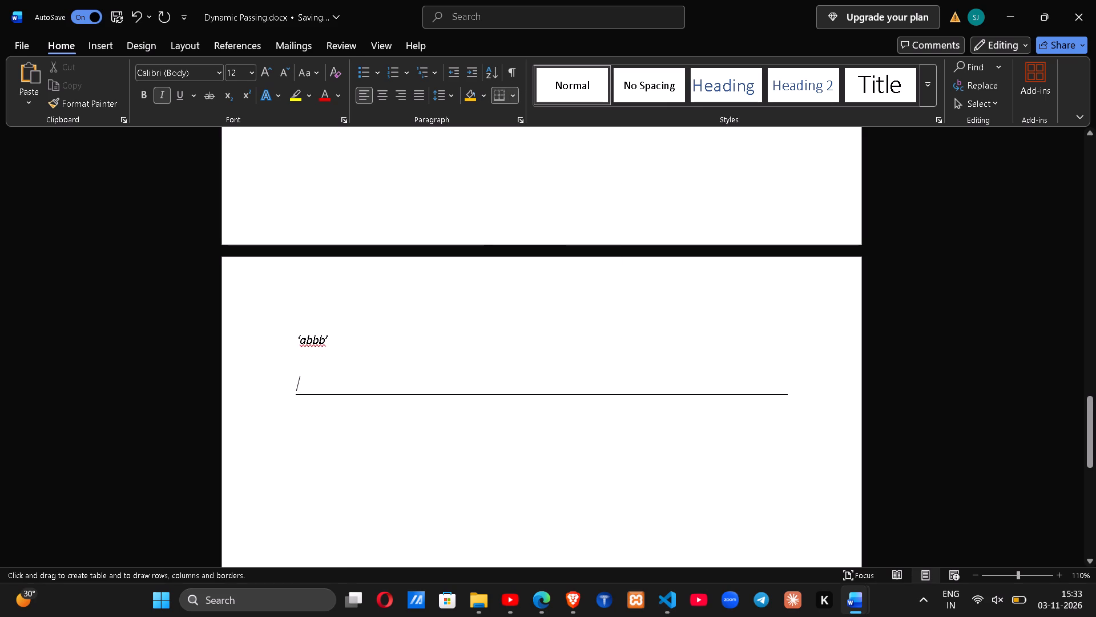
pyautogui.scroll(-1, 389, 410)
pyautogui.moveTo(328, 378); pyautogui.dragTo(442, 506)
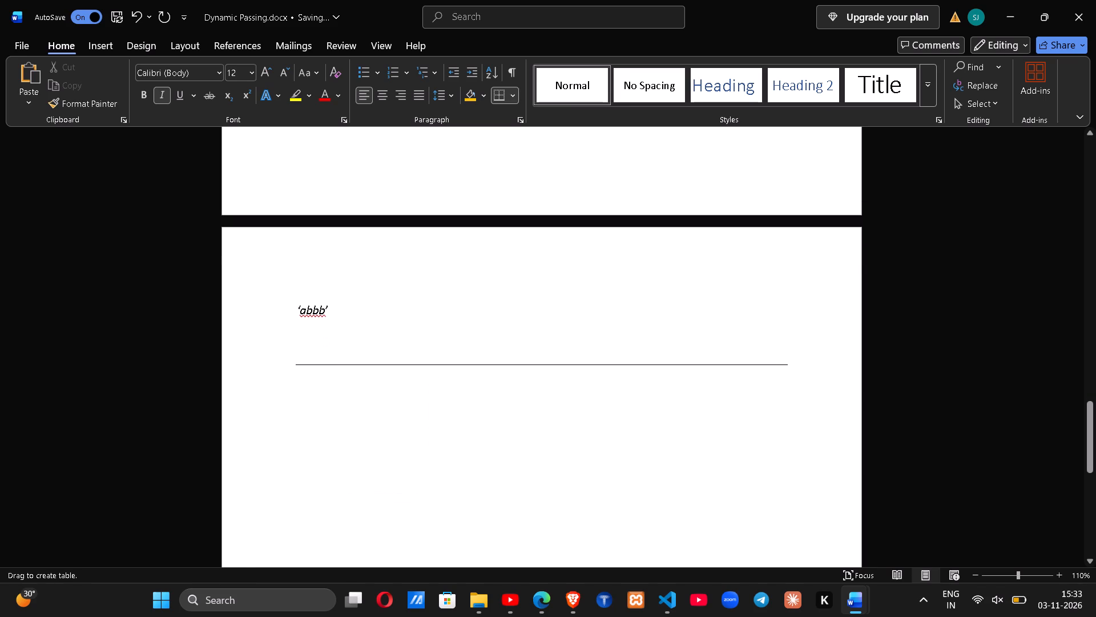
pyautogui.moveTo(442, 506); pyautogui.dragTo(537, 546)
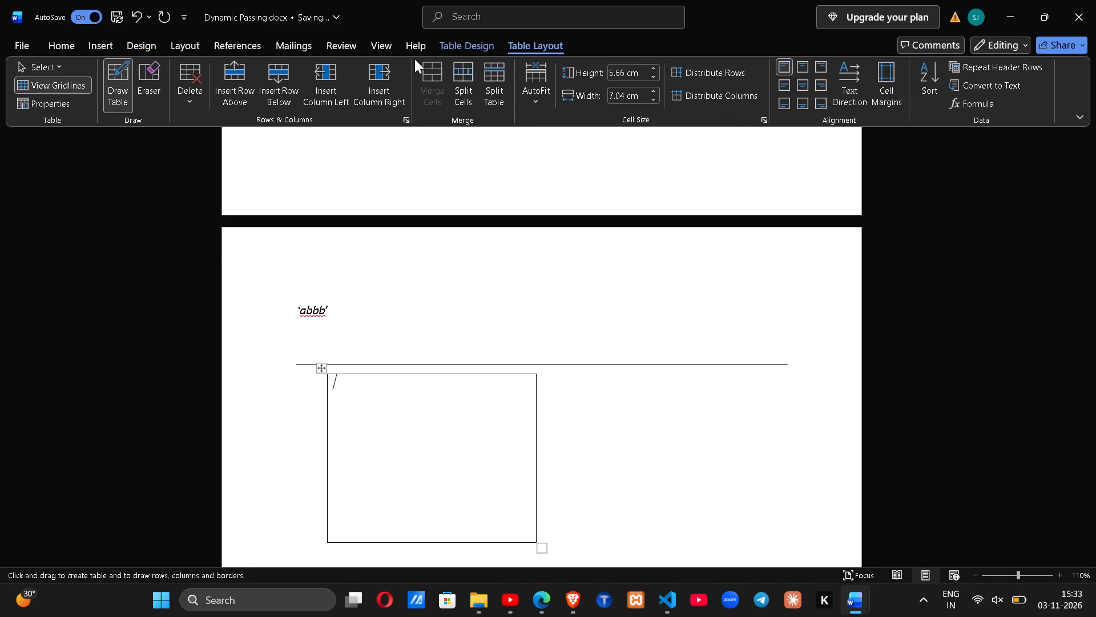
# Split the new table's single cell into 4 columns and 4 rows and leave table drawing.
pyautogui.click(462, 72)
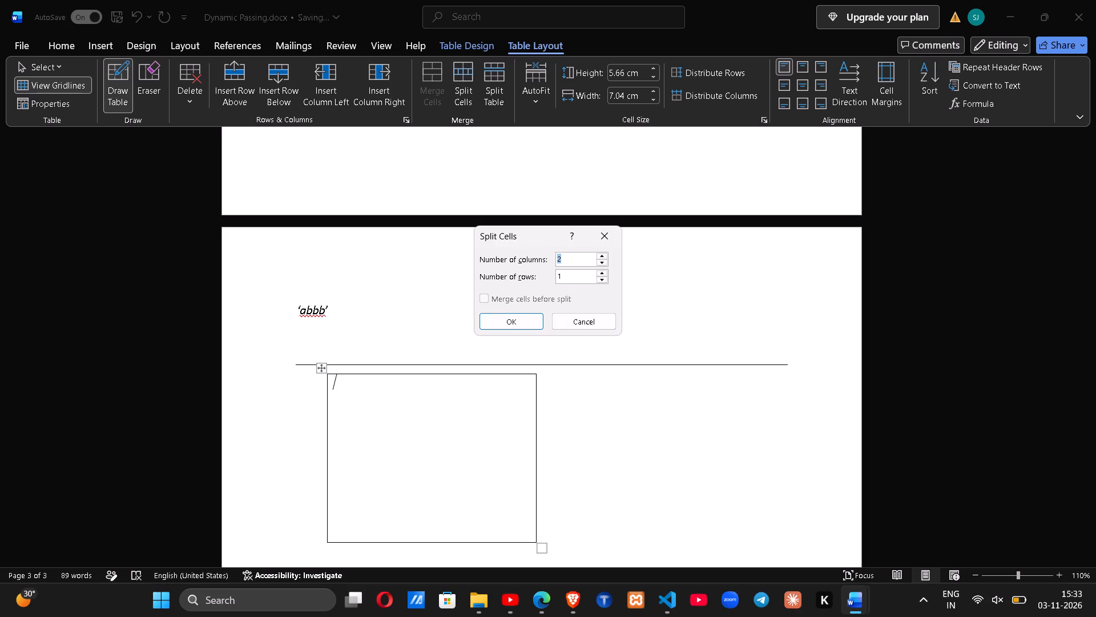
pyautogui.press('4')
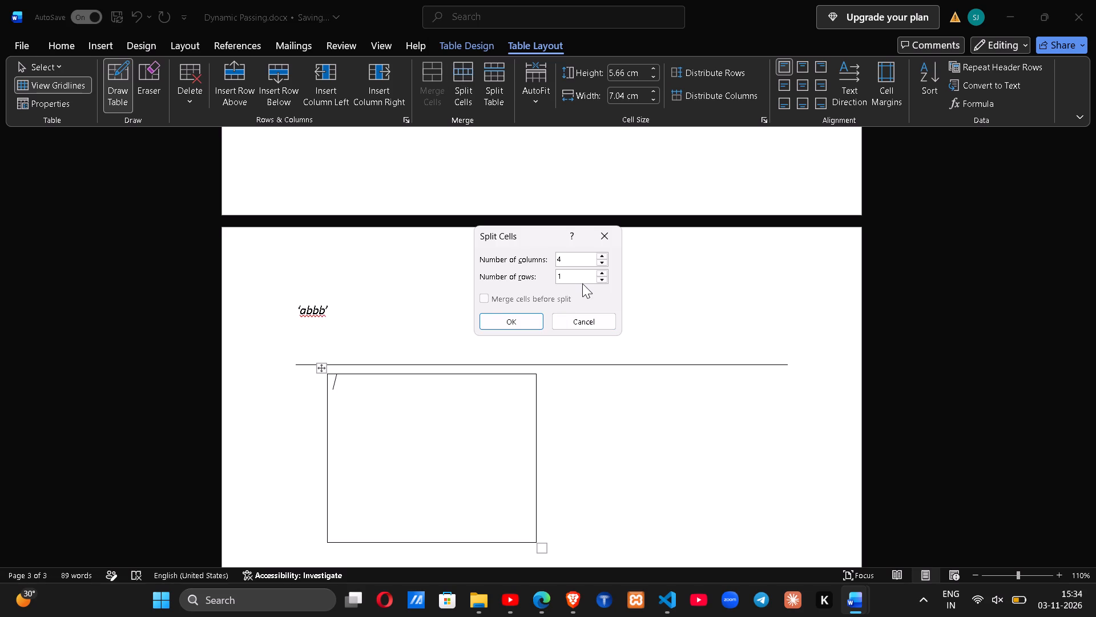
pyautogui.click(582, 279)
pyautogui.press('BackSpace')
pyautogui.press('4')
pyautogui.press('Return')
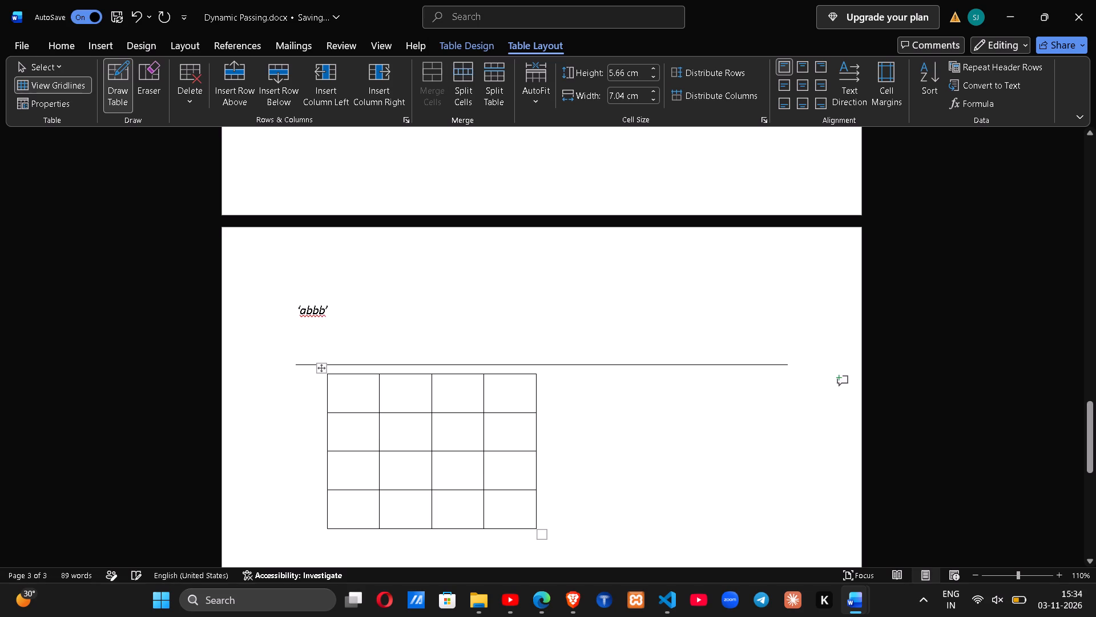
pyautogui.click(364, 399)
pyautogui.rightClick(364, 399)
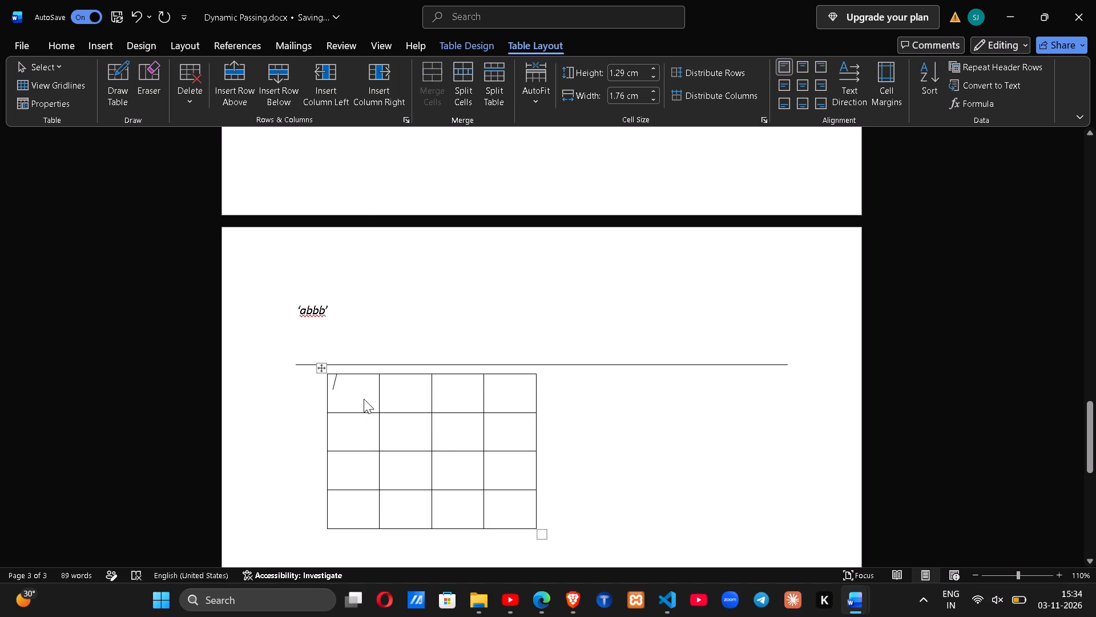
# Centre the text horizontally in all cells of the 4 by 4 table.
pyautogui.moveTo(353, 396); pyautogui.dragTo(490, 512)
pyautogui.moveTo(354, 399); pyautogui.dragTo(502, 512)
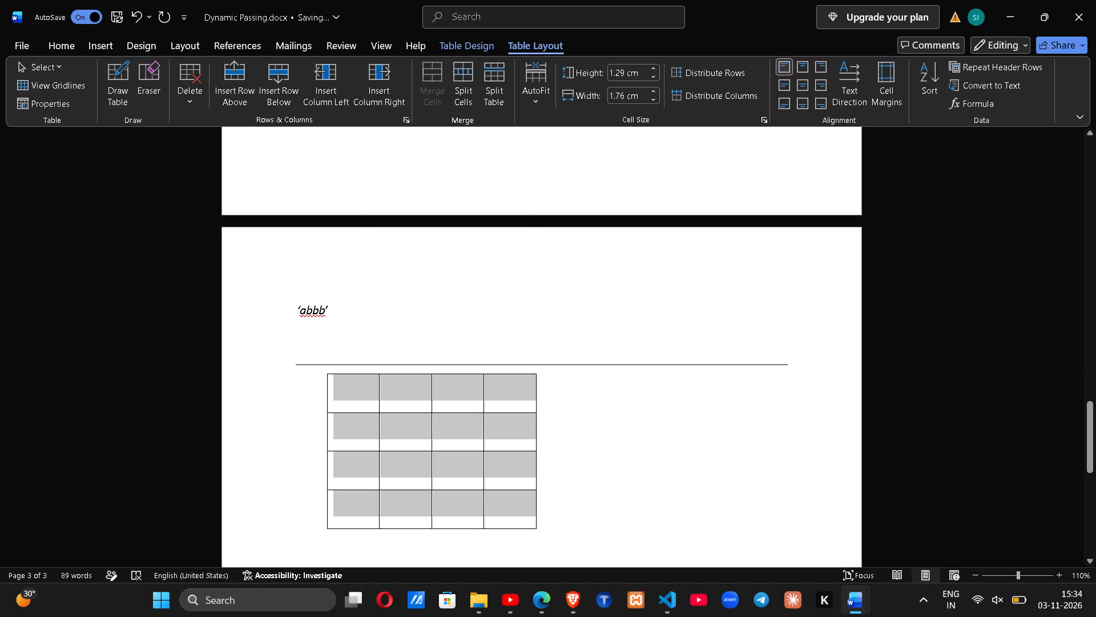
pyautogui.moveTo(502, 512); pyautogui.dragTo(516, 516)
pyautogui.click(566, 495)
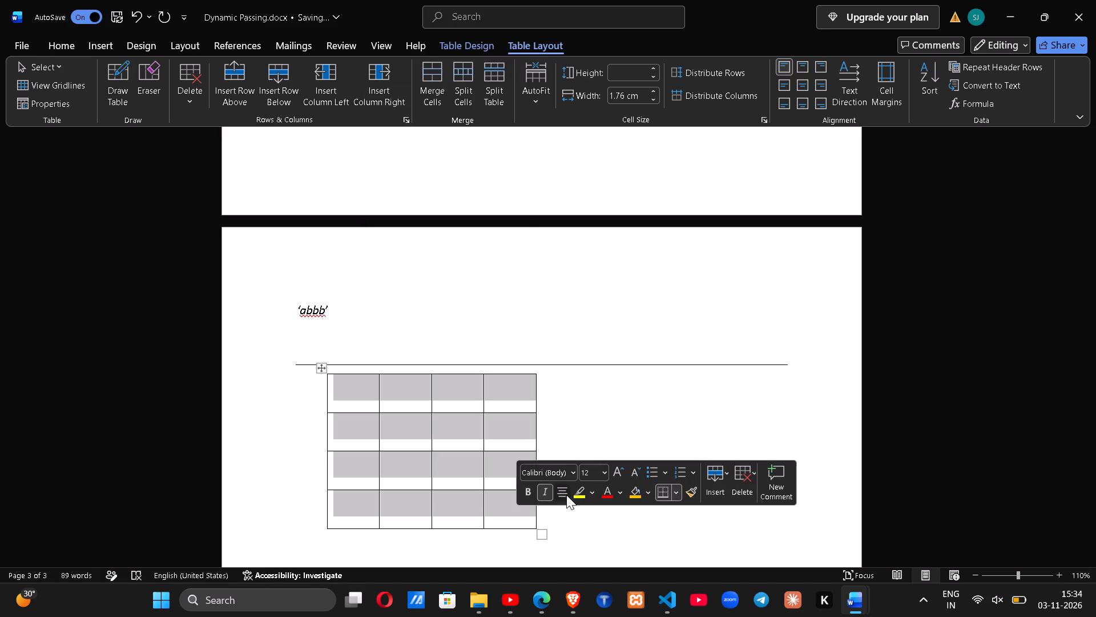
# Enter S,B in the first row's first cell, and A and S,B in the second row's first two cells.
pyautogui.click(356, 398)
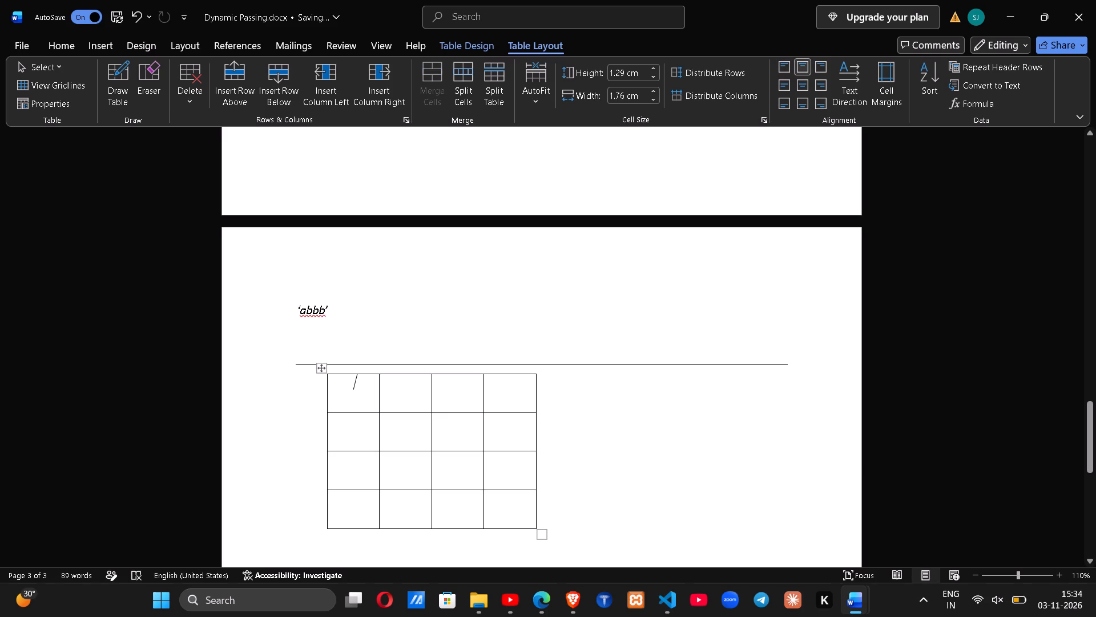
pyautogui.write('S,')
pyautogui.press('b')
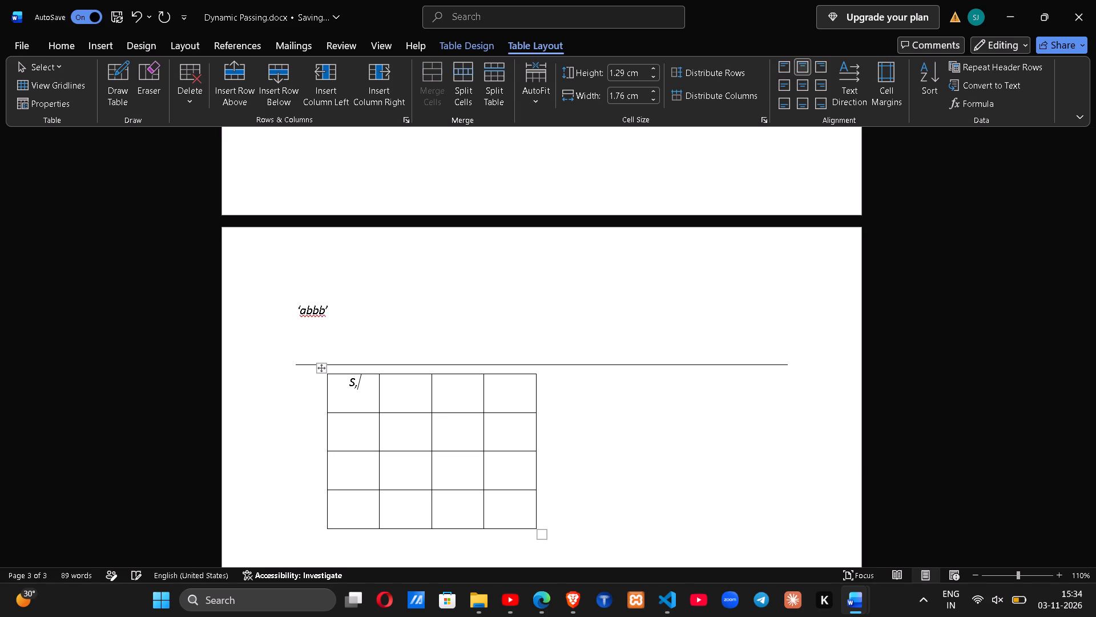
pyautogui.press('Down')
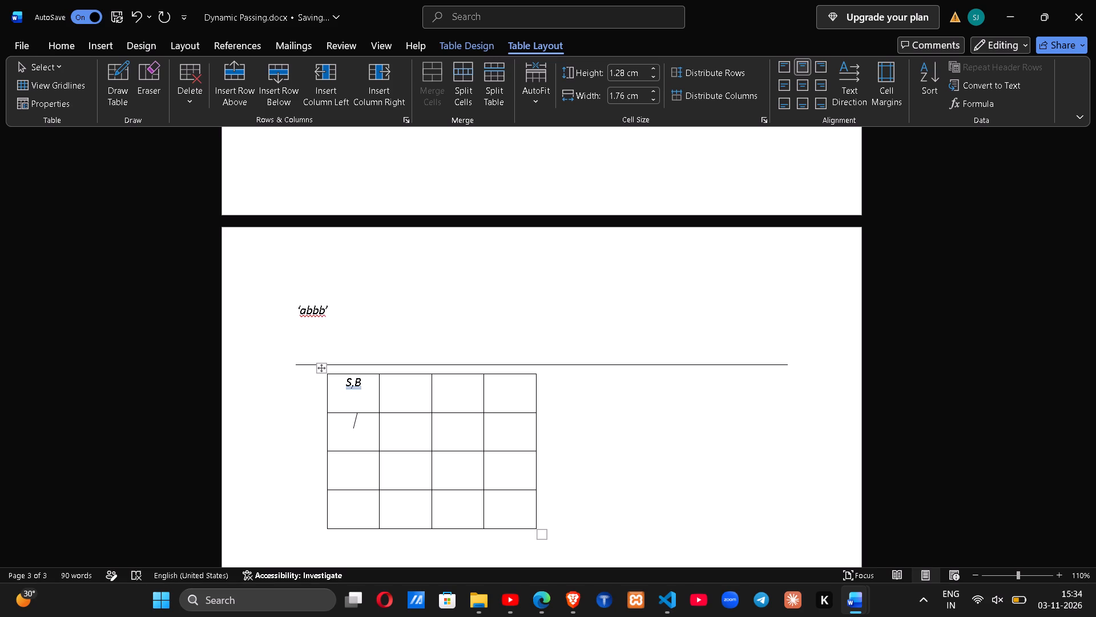
pyautogui.press('a')
pyautogui.press('Right')
pyautogui.write('S,B')
# Fill the first three cells of the 4 by 4 table's third row with S,B, A and A.
pyautogui.press('Down')
pyautogui.press('Left')
pyautogui.press('s')
pyautogui.write(',B')
pyautogui.press('Right')
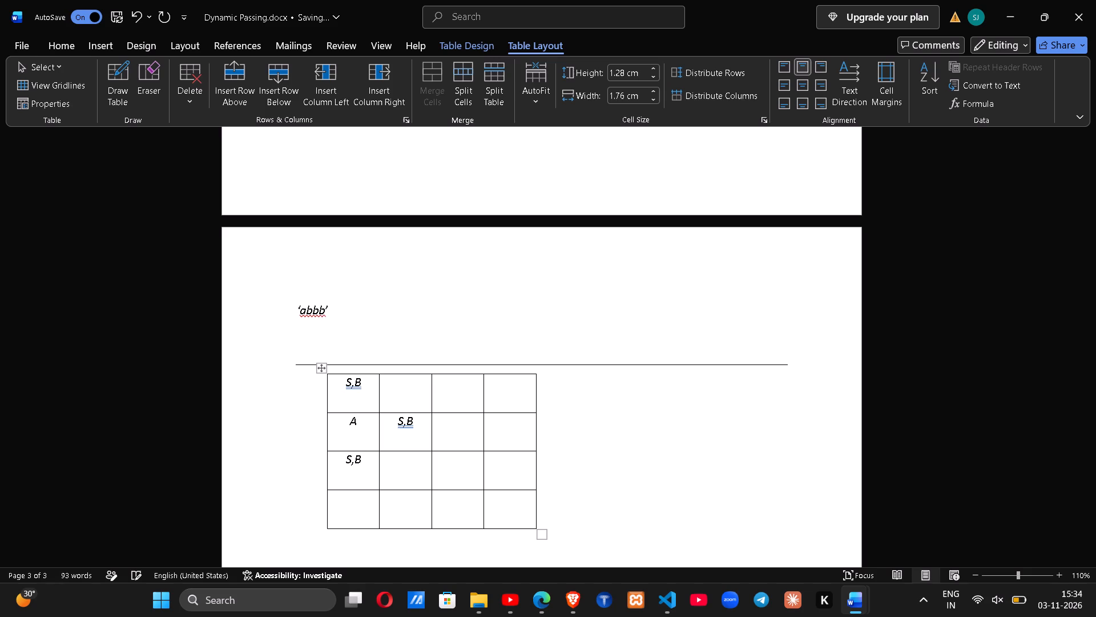
pyautogui.press('a')
pyautogui.press('Right')
pyautogui.press('a')
# Fill the fourth row of the 4 by 4 table with A, B, B and B.
pyautogui.press('Down')
pyautogui.press('Left')
pyautogui.press('Left')
pyautogui.press('a')
pyautogui.press('Right')
pyautogui.press('b')
pyautogui.press('Right')
pyautogui.press('b')
pyautogui.press('Right')
pyautogui.press('b')
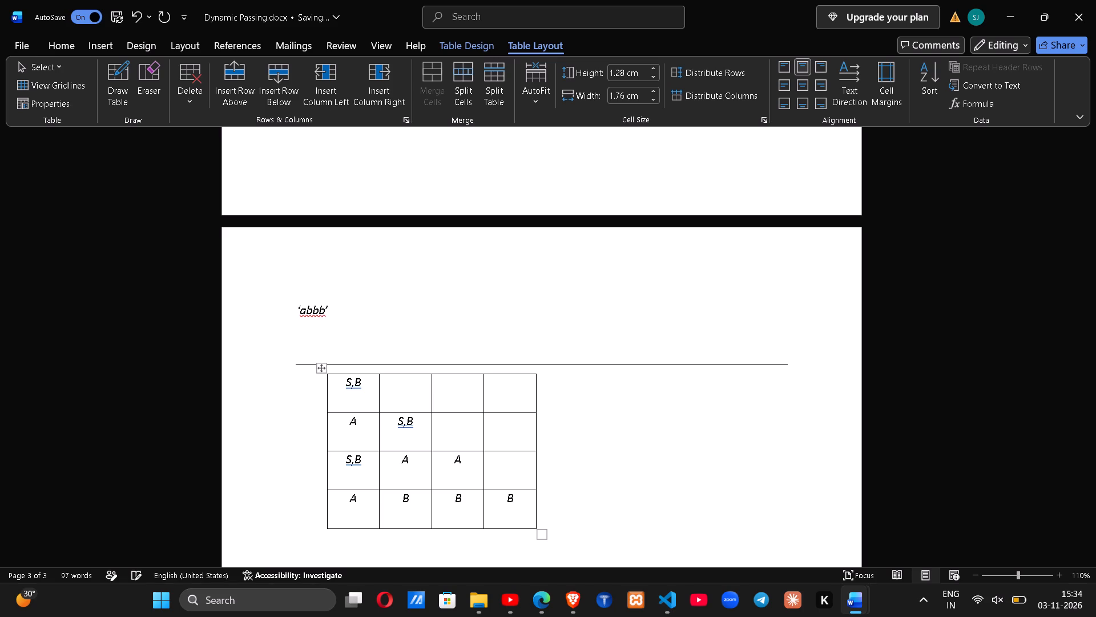
pyautogui.press('Right')
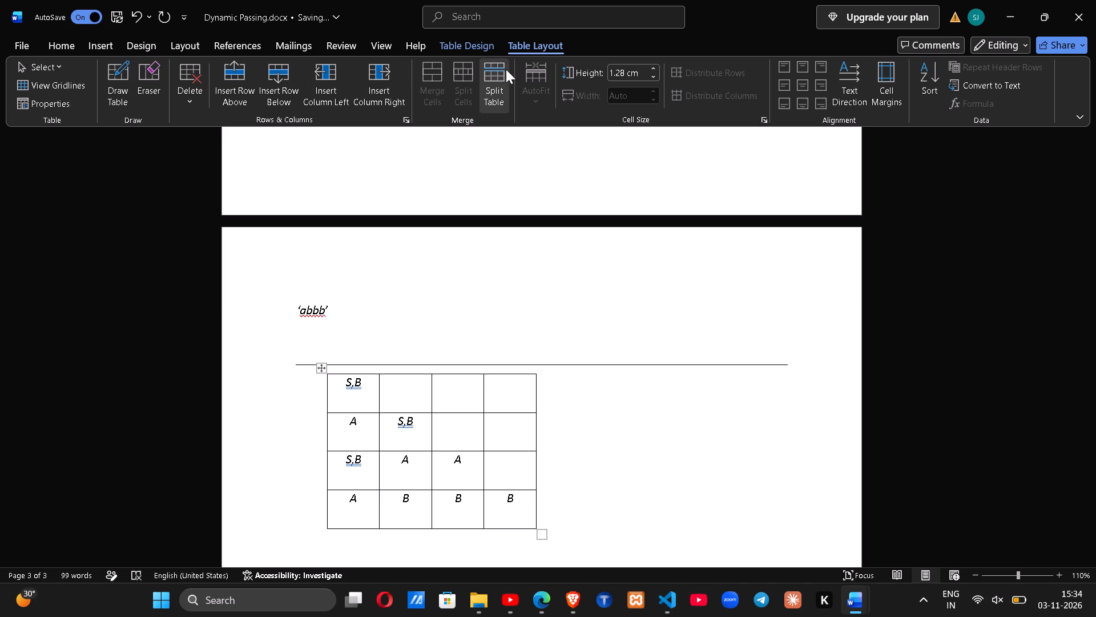
# Draw a single-cell table about 6.8 cm wide and 0.85 cm high just below the 4 by 4 table.
pyautogui.click(511, 483)
pyautogui.scroll(-1, 511, 483)
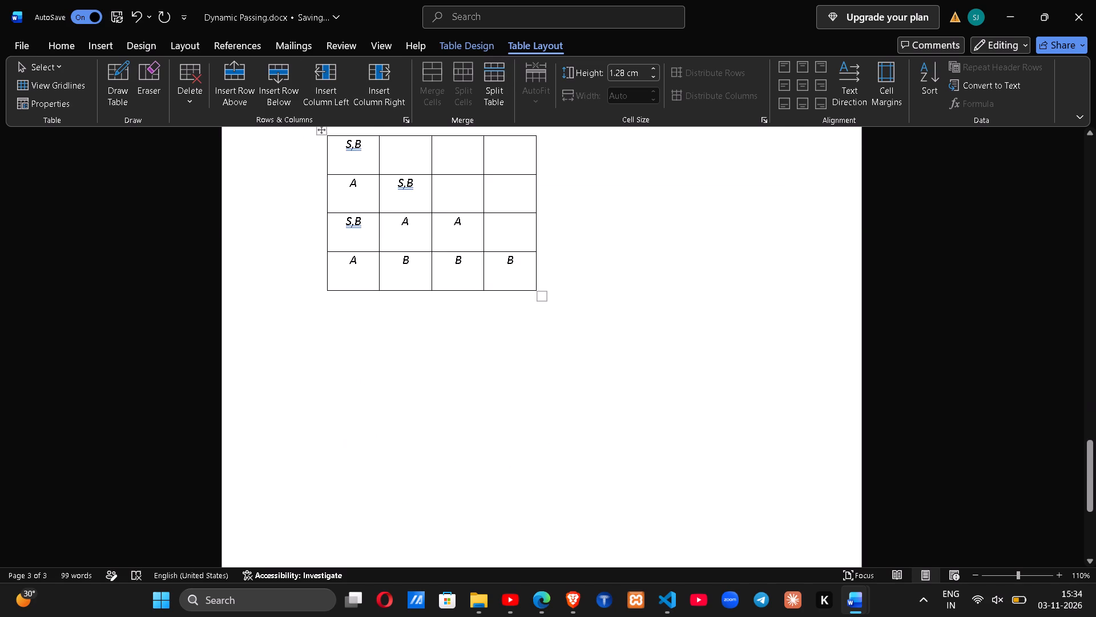
pyautogui.scroll(-1, 511, 483)
pyautogui.click(511, 483)
pyautogui.doubleClick(495, 418)
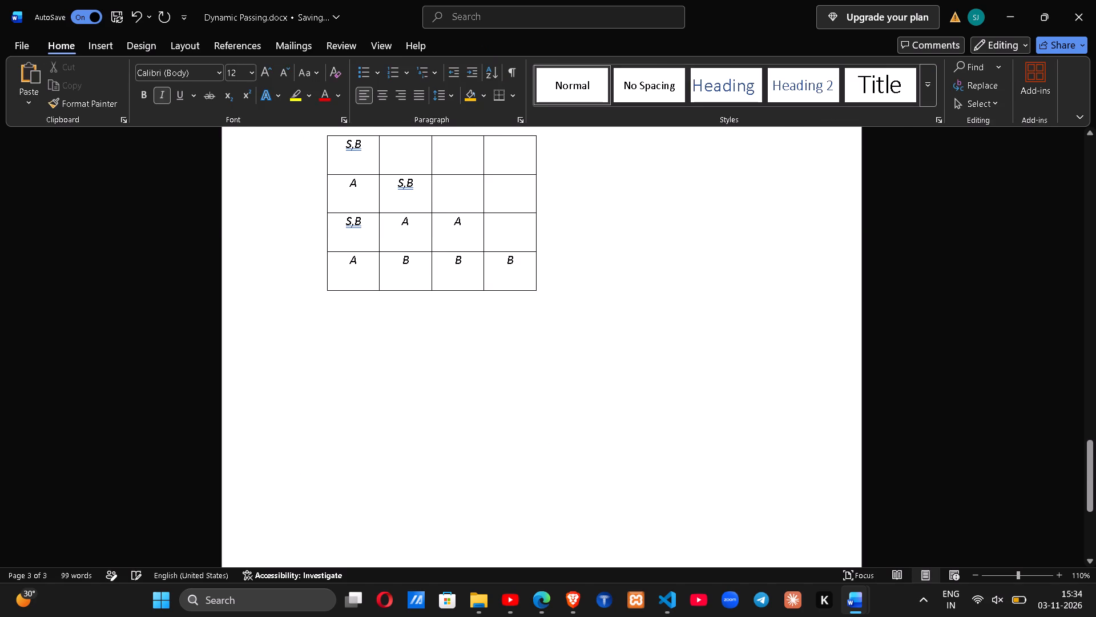
pyautogui.click(515, 98)
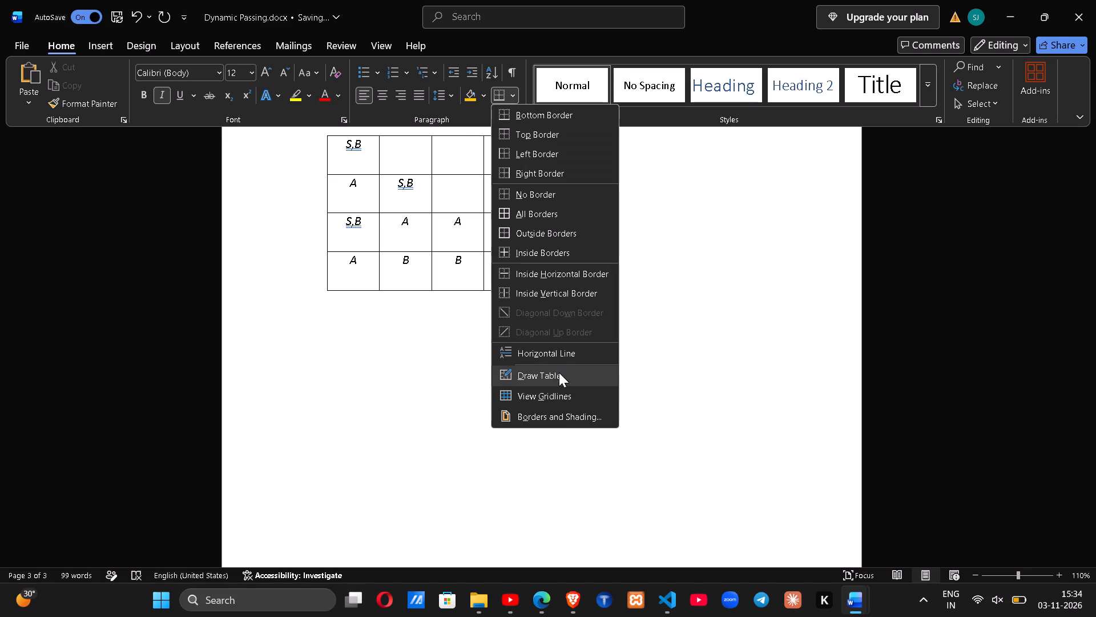
pyautogui.click(559, 374)
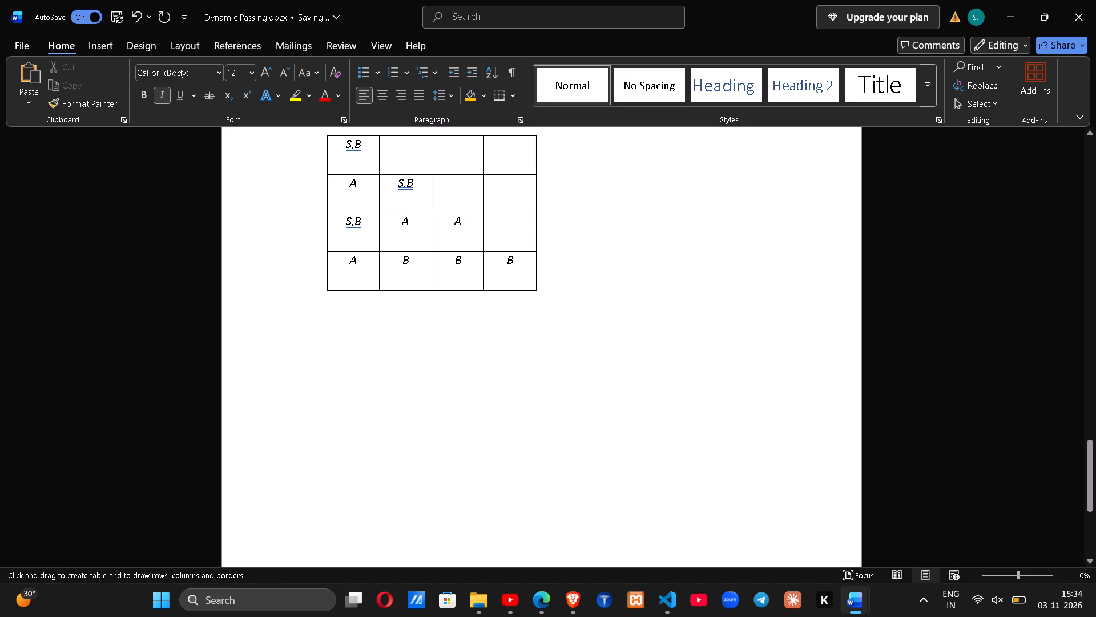
pyautogui.moveTo(331, 305); pyautogui.dragTo(534, 330)
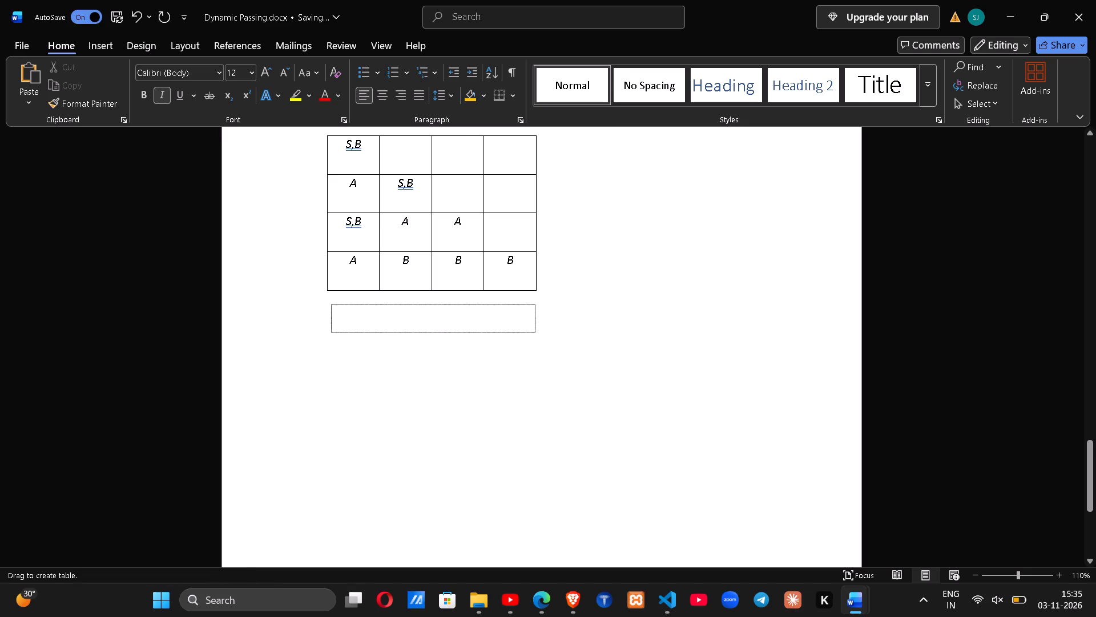
pyautogui.moveTo(534, 330); pyautogui.dragTo(534, 330)
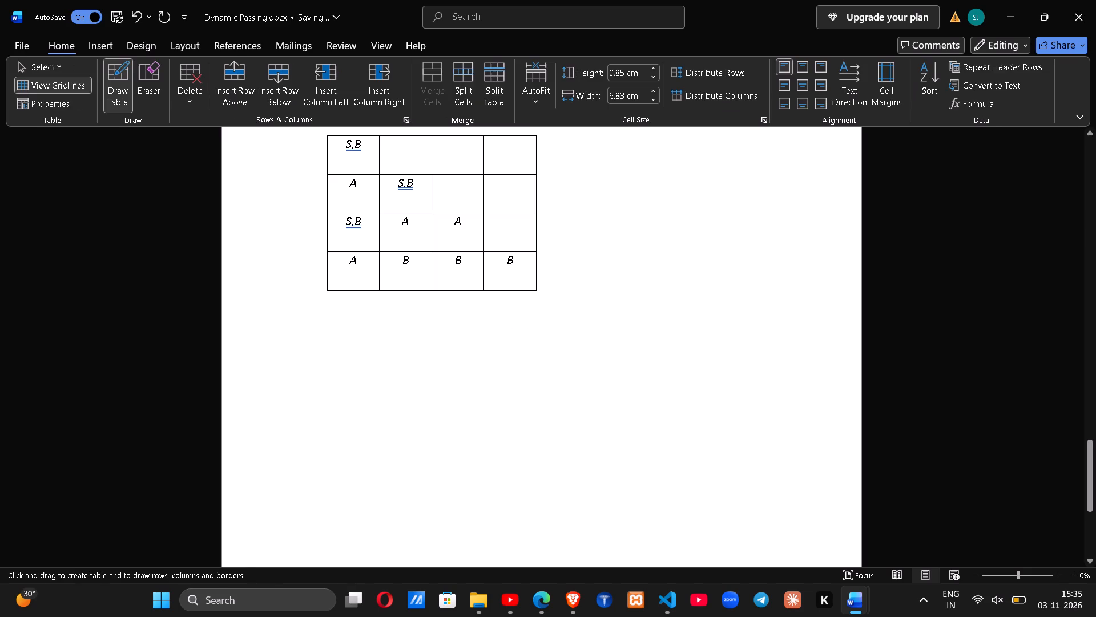
# Split the new single-cell table into 4 columns and 1 row.
pyautogui.click(469, 79)
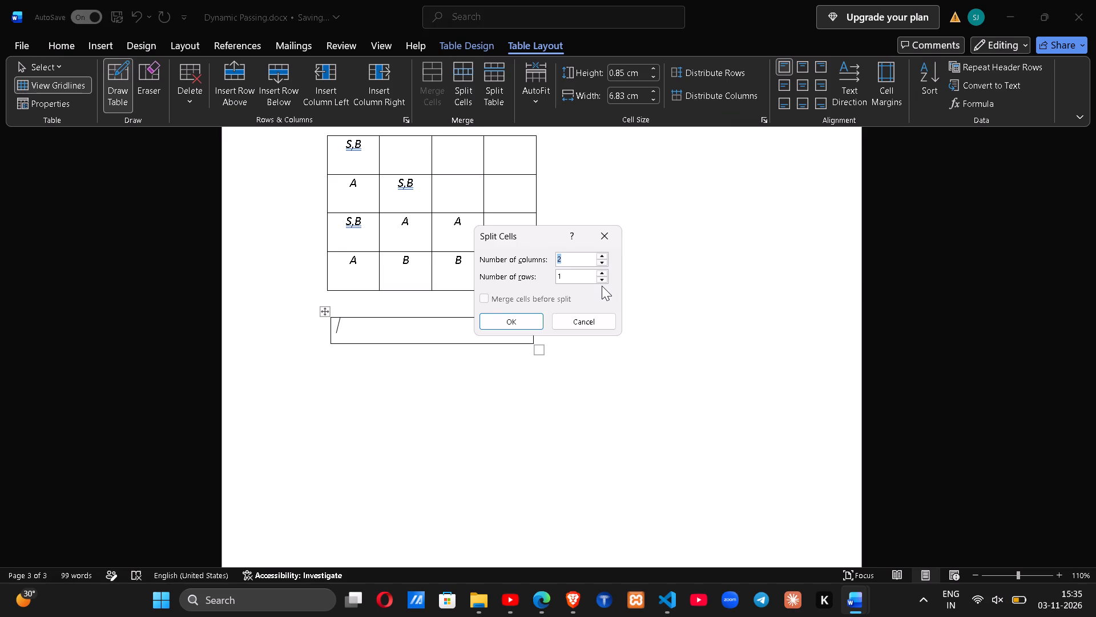
pyautogui.press('4')
pyautogui.press('Return')
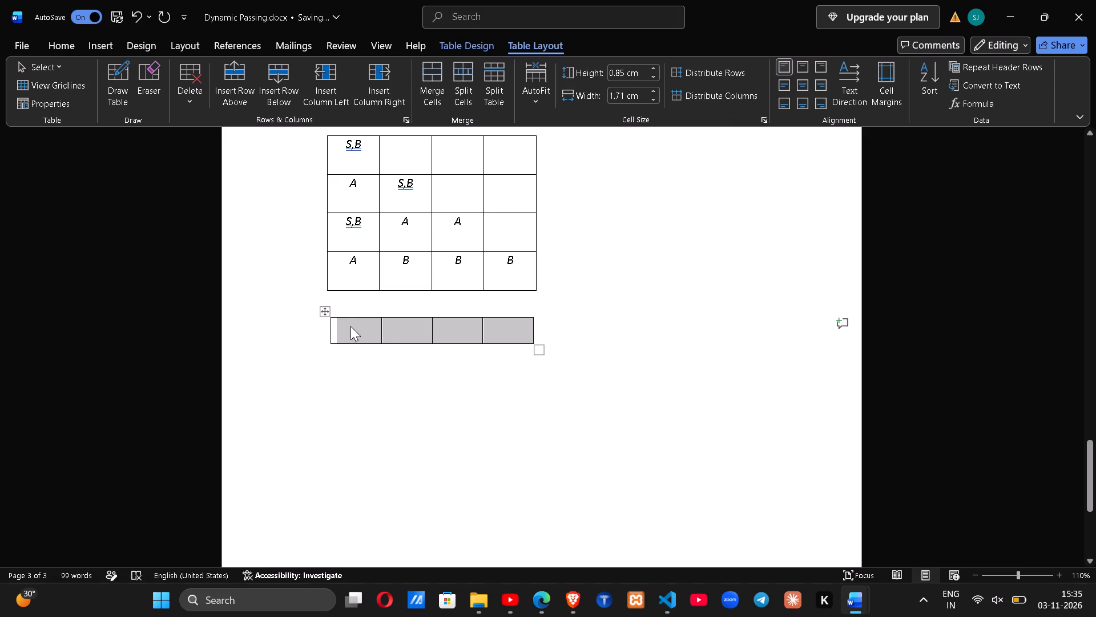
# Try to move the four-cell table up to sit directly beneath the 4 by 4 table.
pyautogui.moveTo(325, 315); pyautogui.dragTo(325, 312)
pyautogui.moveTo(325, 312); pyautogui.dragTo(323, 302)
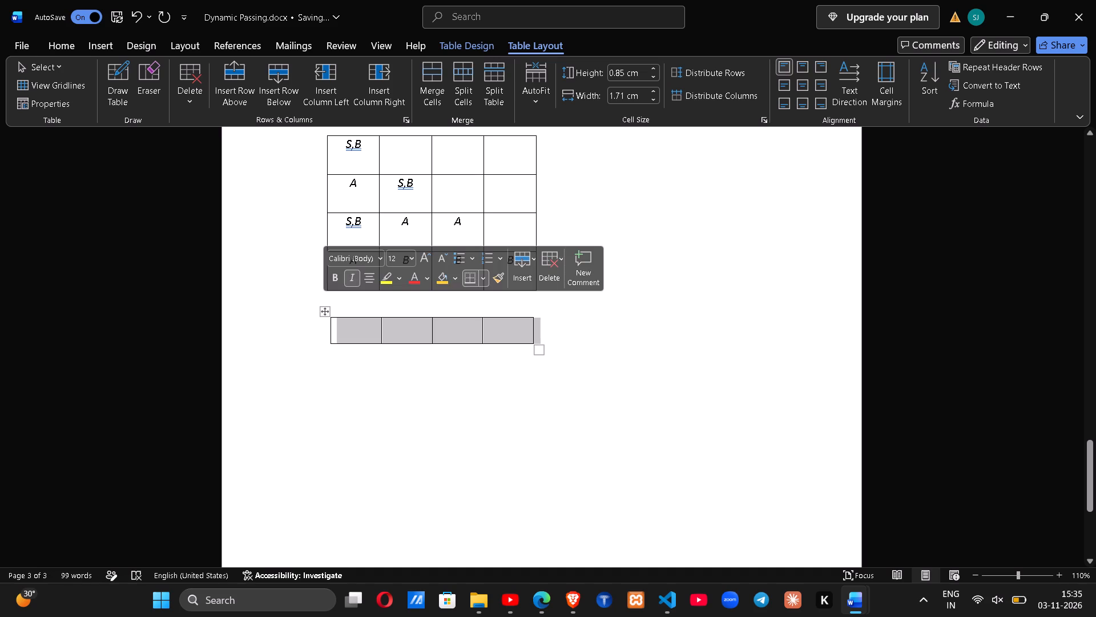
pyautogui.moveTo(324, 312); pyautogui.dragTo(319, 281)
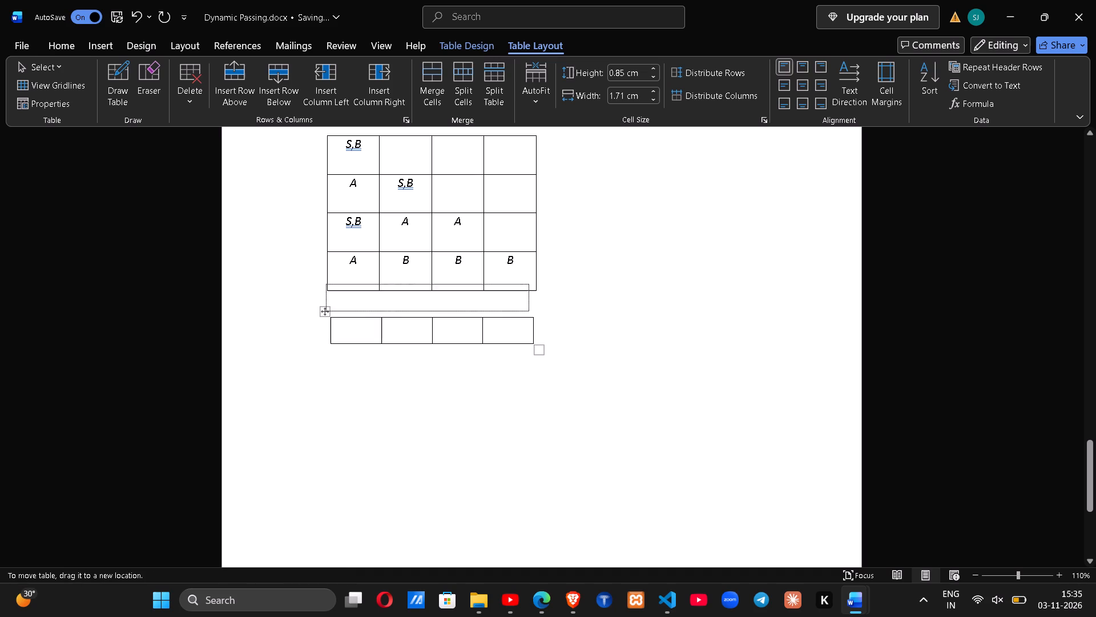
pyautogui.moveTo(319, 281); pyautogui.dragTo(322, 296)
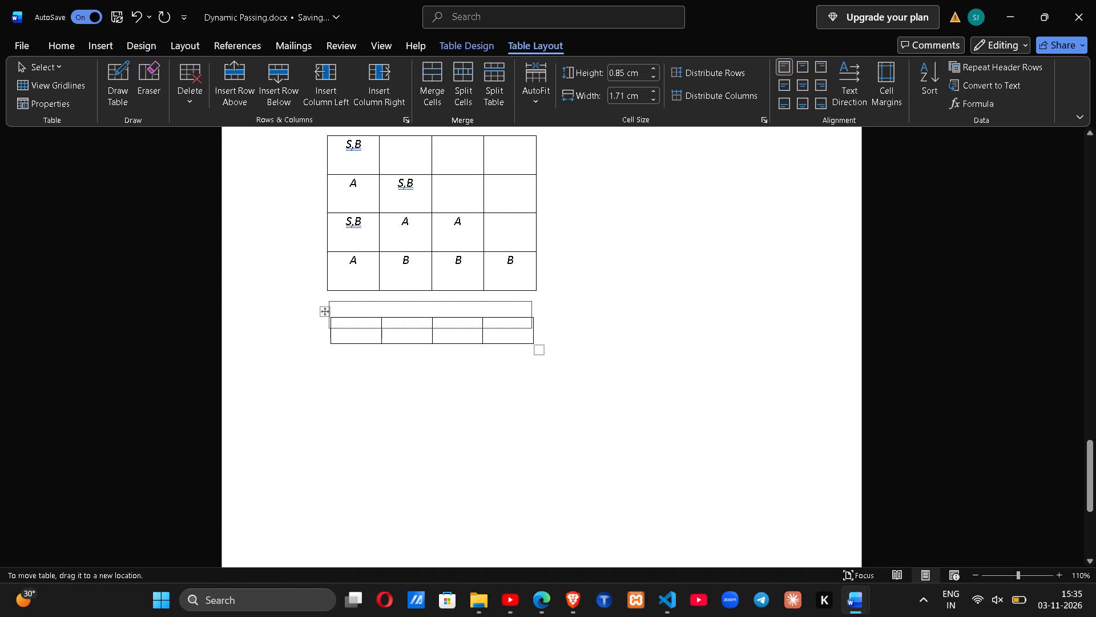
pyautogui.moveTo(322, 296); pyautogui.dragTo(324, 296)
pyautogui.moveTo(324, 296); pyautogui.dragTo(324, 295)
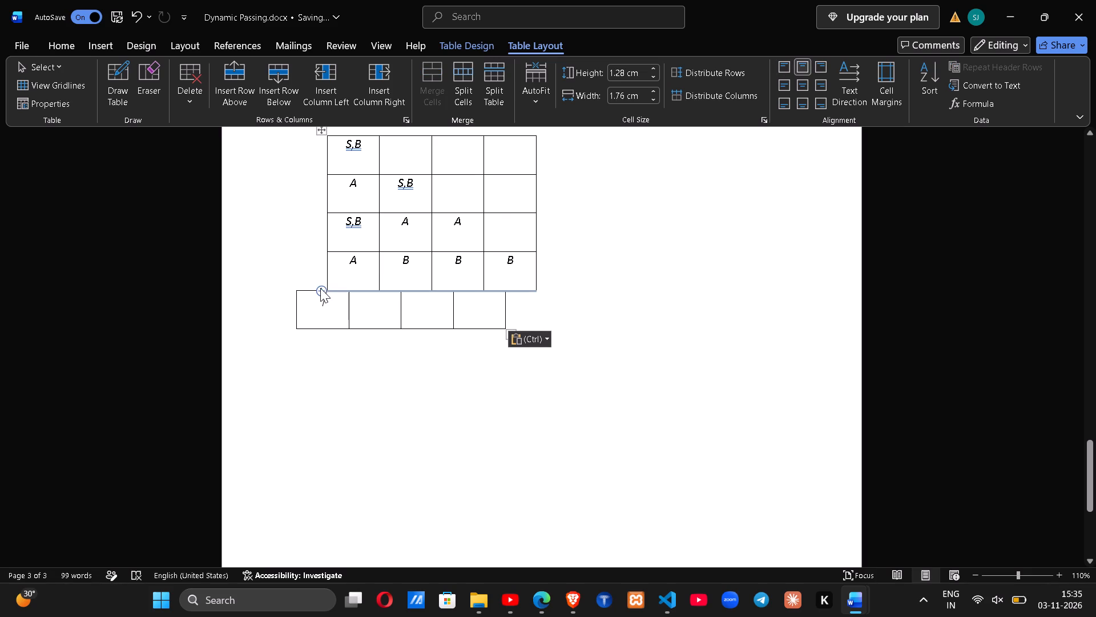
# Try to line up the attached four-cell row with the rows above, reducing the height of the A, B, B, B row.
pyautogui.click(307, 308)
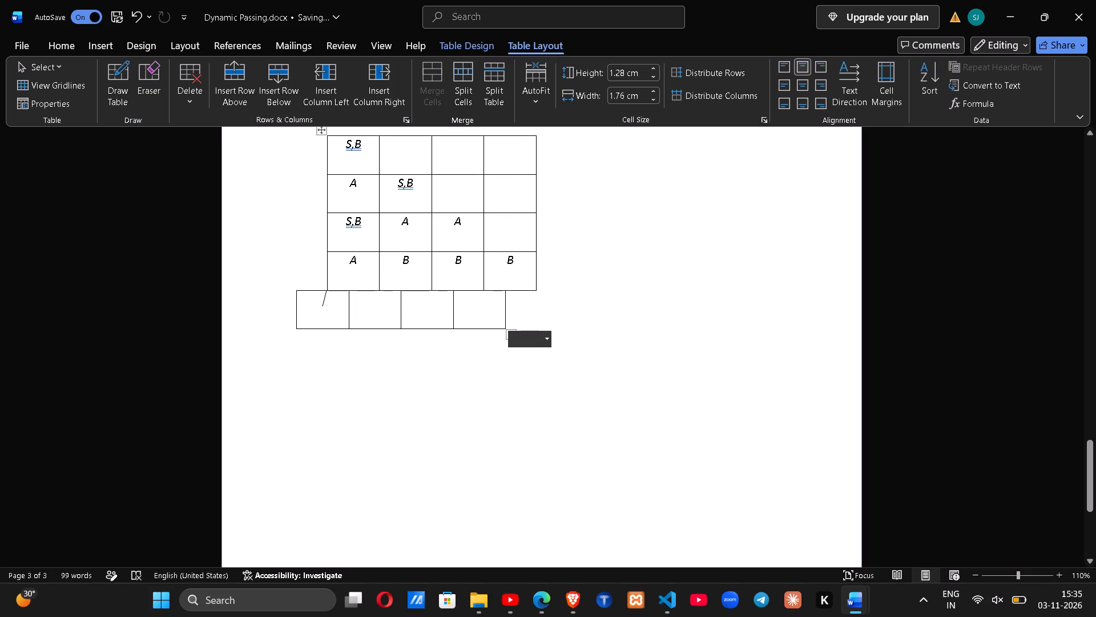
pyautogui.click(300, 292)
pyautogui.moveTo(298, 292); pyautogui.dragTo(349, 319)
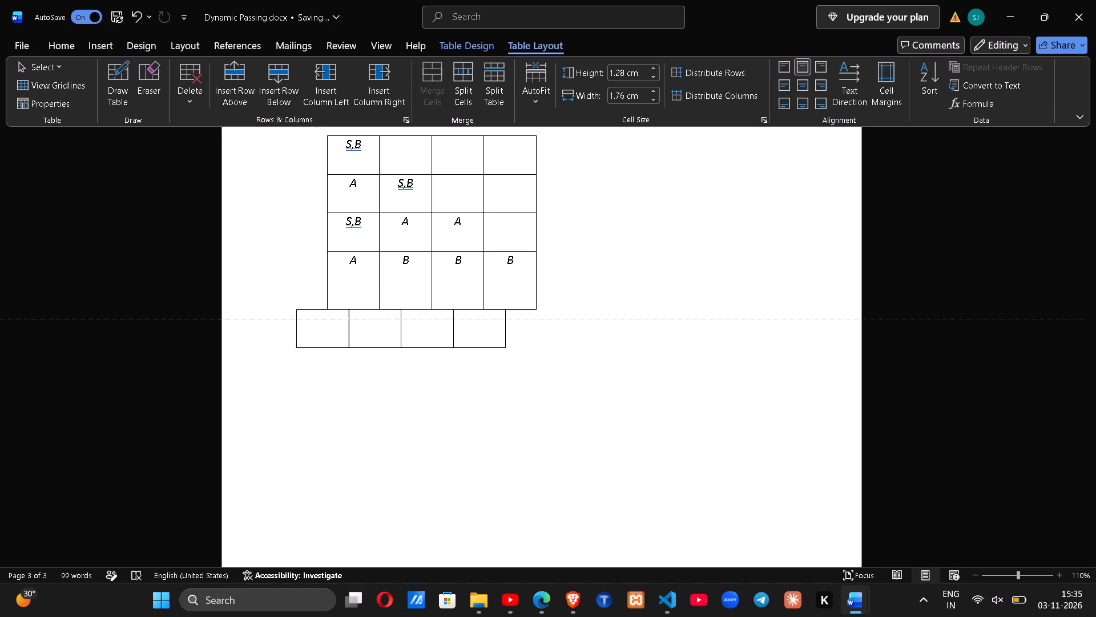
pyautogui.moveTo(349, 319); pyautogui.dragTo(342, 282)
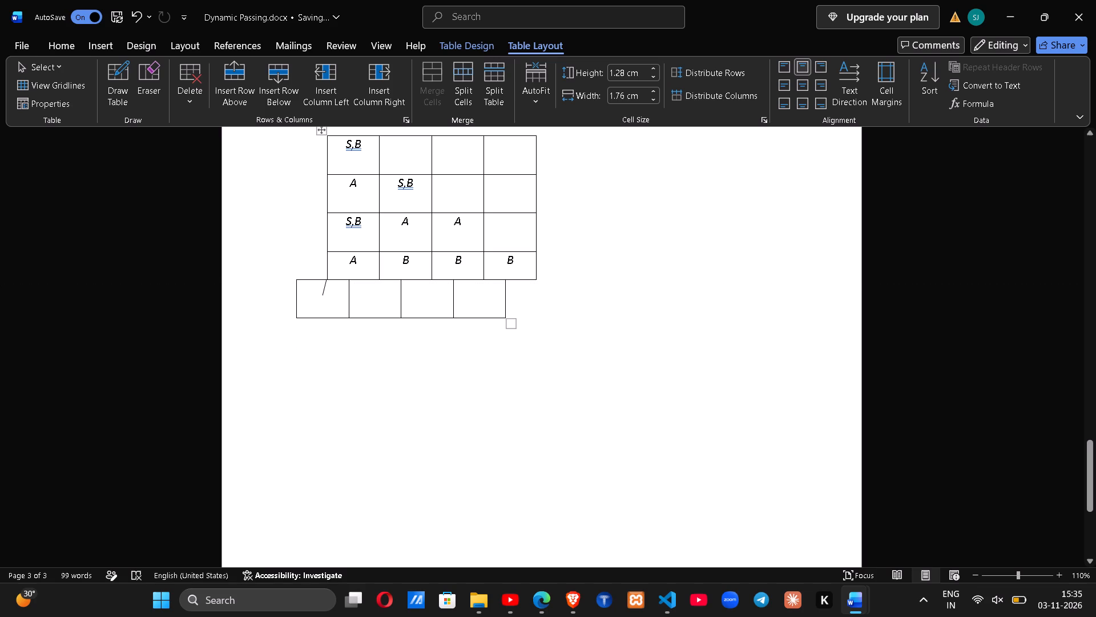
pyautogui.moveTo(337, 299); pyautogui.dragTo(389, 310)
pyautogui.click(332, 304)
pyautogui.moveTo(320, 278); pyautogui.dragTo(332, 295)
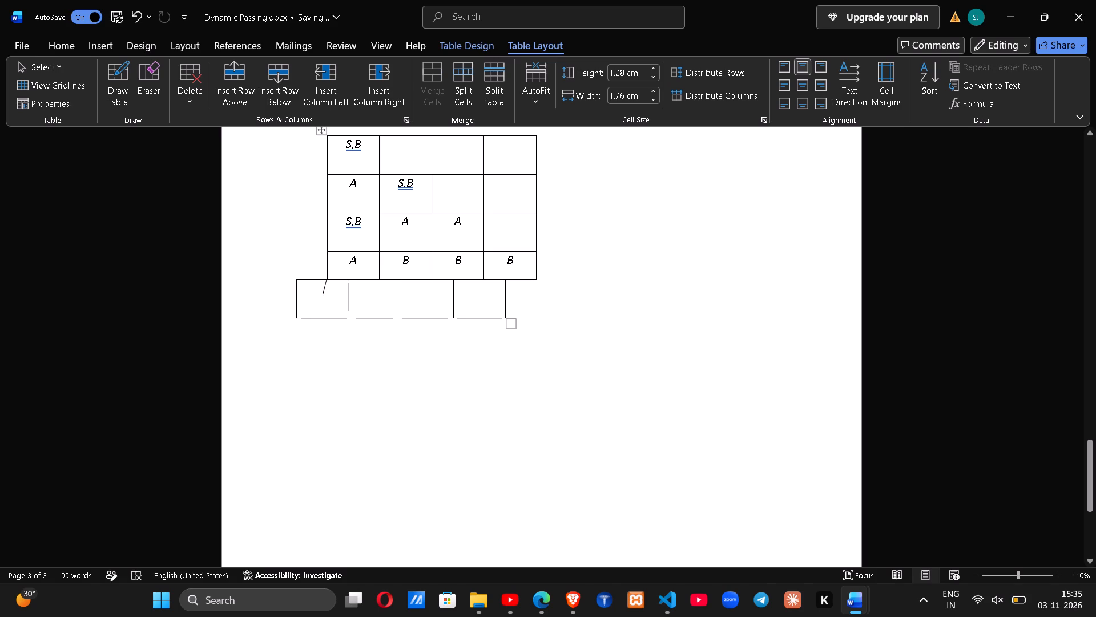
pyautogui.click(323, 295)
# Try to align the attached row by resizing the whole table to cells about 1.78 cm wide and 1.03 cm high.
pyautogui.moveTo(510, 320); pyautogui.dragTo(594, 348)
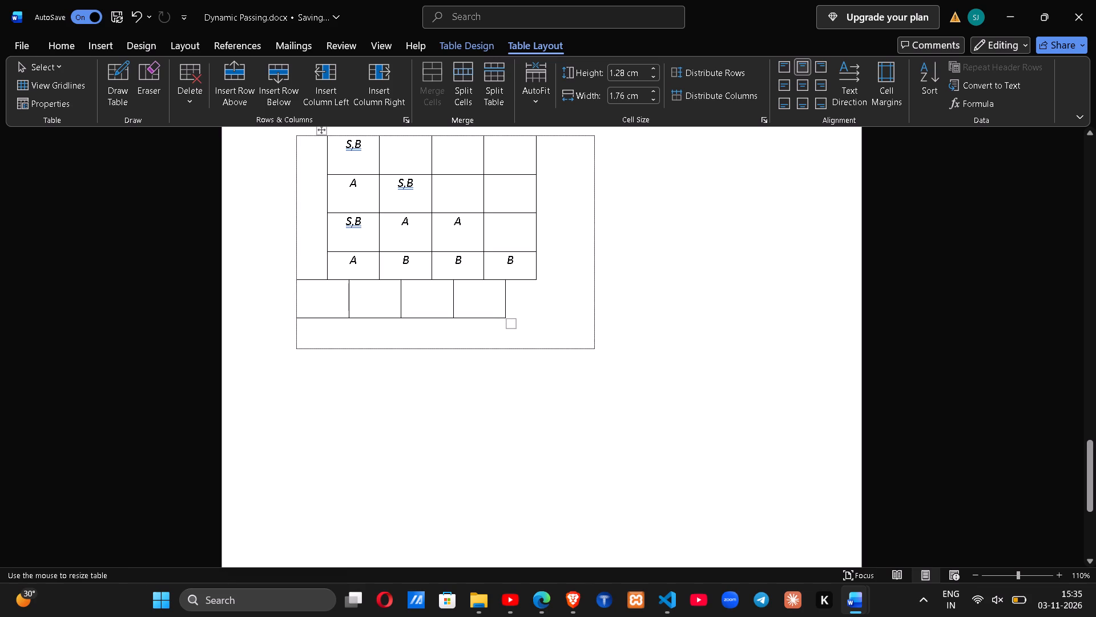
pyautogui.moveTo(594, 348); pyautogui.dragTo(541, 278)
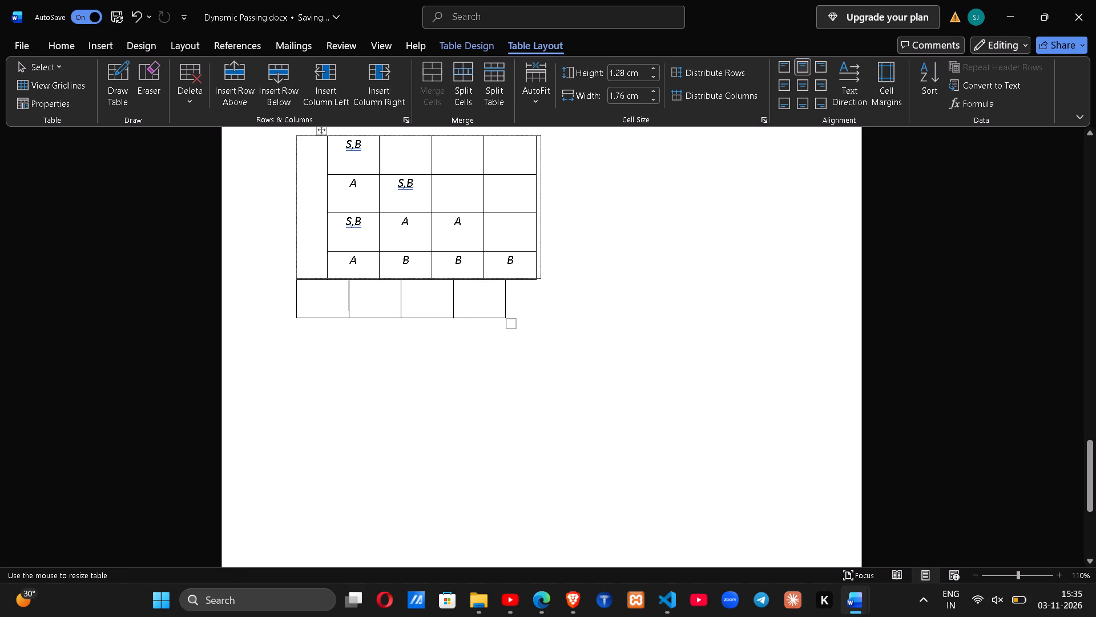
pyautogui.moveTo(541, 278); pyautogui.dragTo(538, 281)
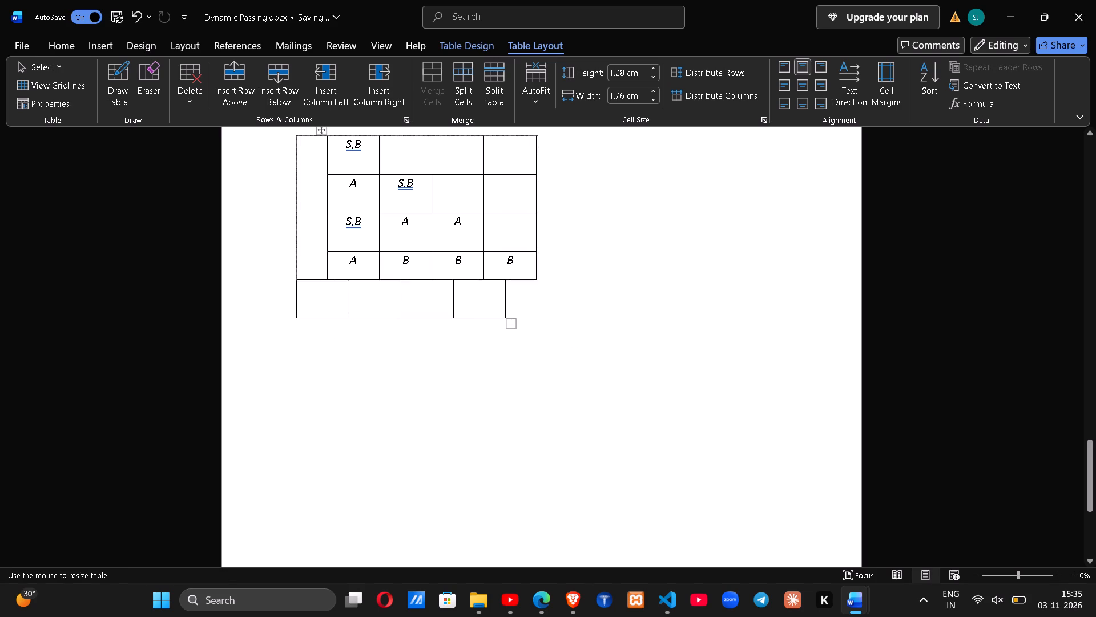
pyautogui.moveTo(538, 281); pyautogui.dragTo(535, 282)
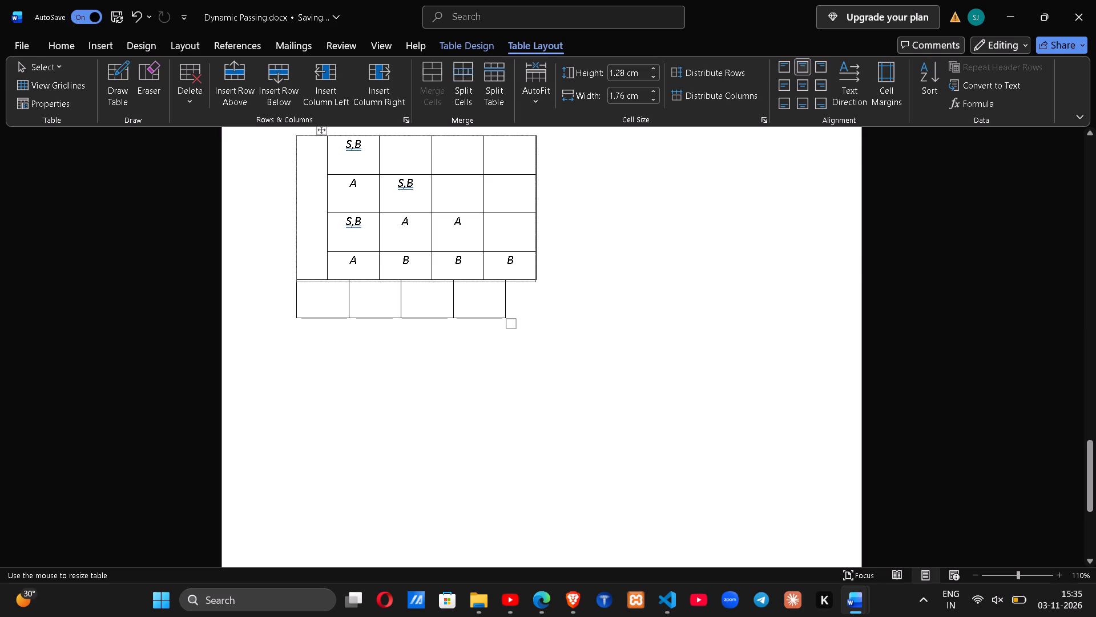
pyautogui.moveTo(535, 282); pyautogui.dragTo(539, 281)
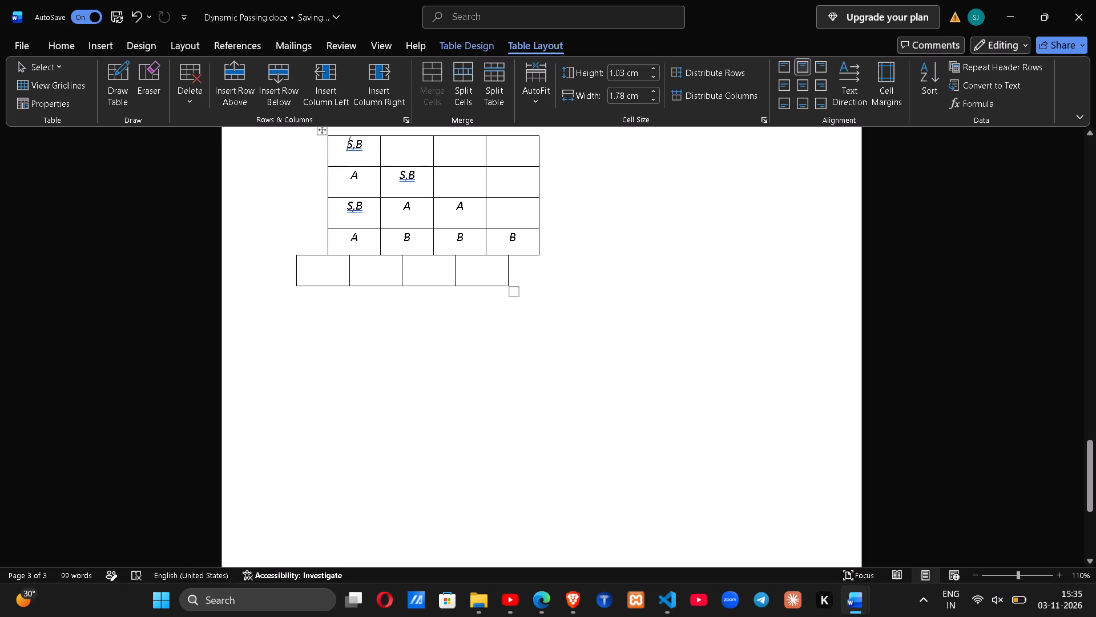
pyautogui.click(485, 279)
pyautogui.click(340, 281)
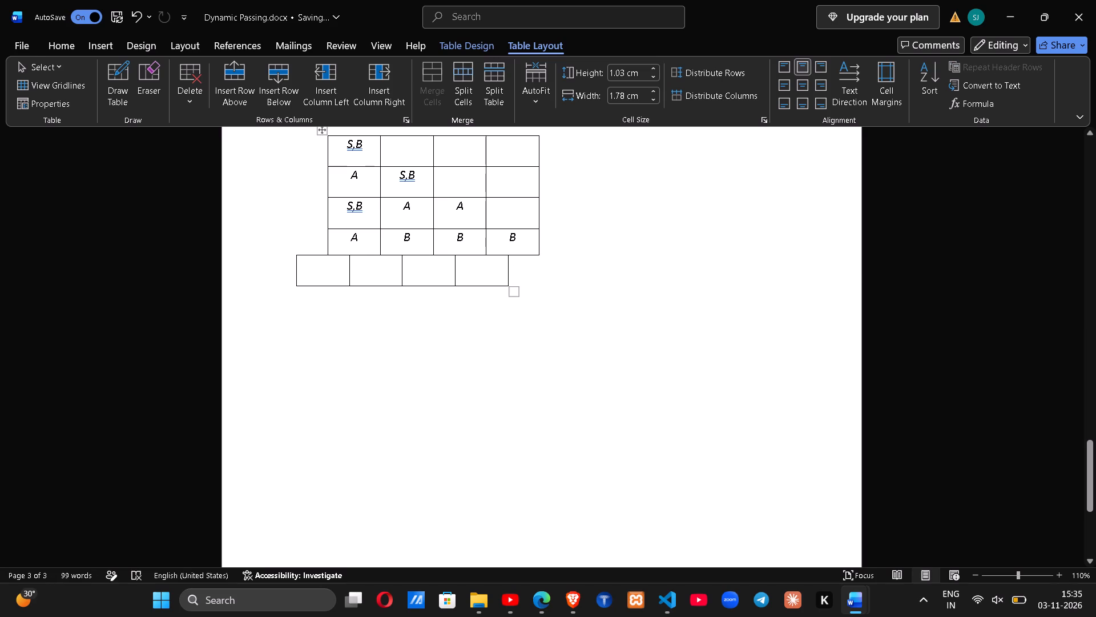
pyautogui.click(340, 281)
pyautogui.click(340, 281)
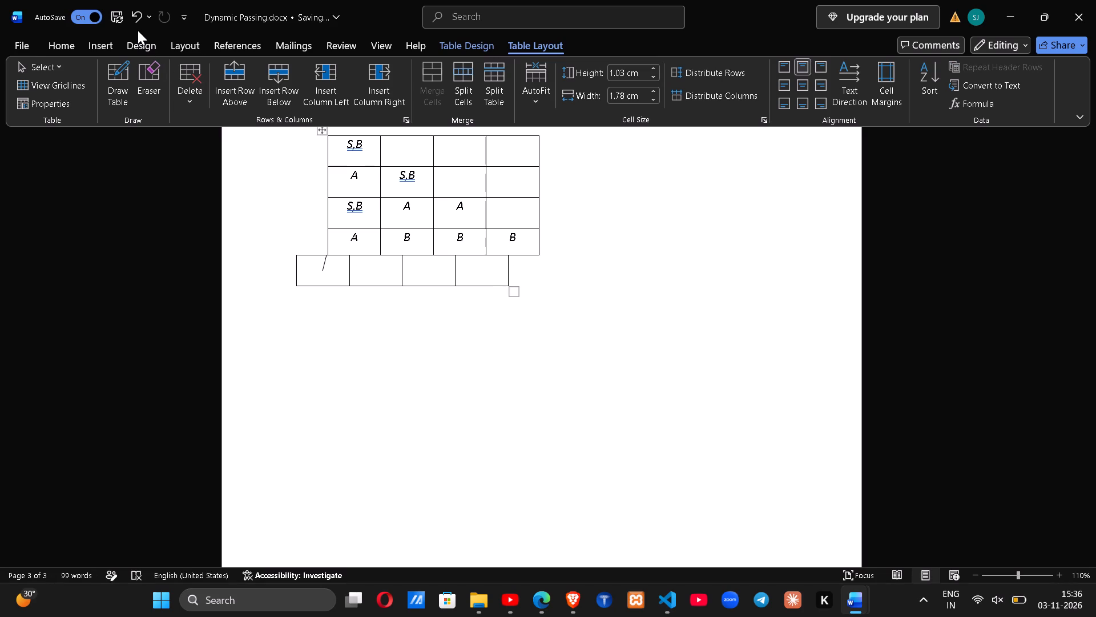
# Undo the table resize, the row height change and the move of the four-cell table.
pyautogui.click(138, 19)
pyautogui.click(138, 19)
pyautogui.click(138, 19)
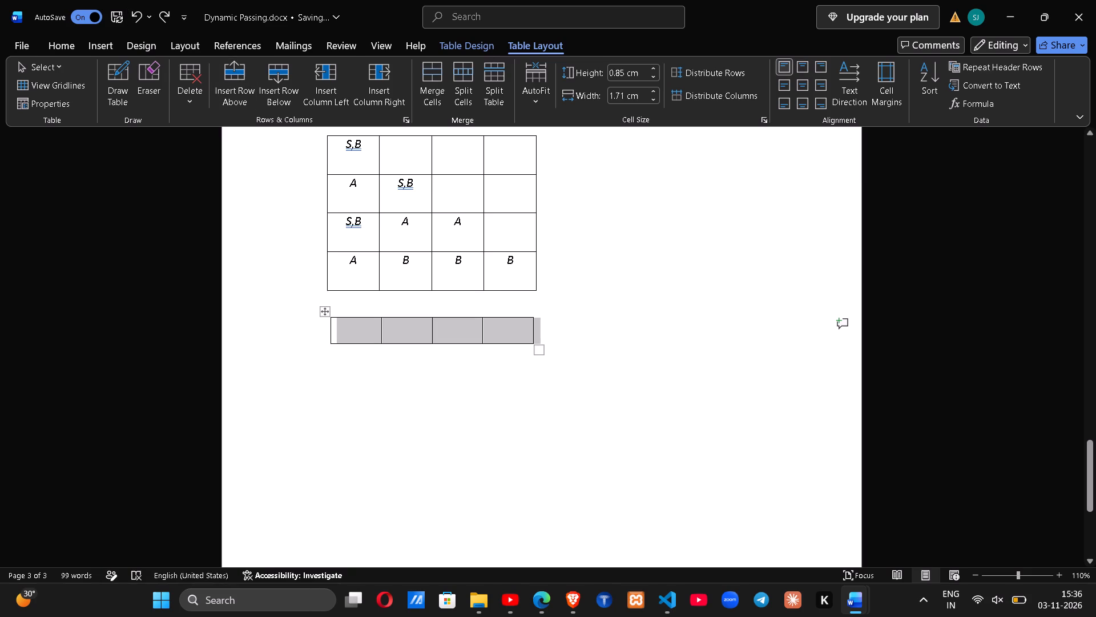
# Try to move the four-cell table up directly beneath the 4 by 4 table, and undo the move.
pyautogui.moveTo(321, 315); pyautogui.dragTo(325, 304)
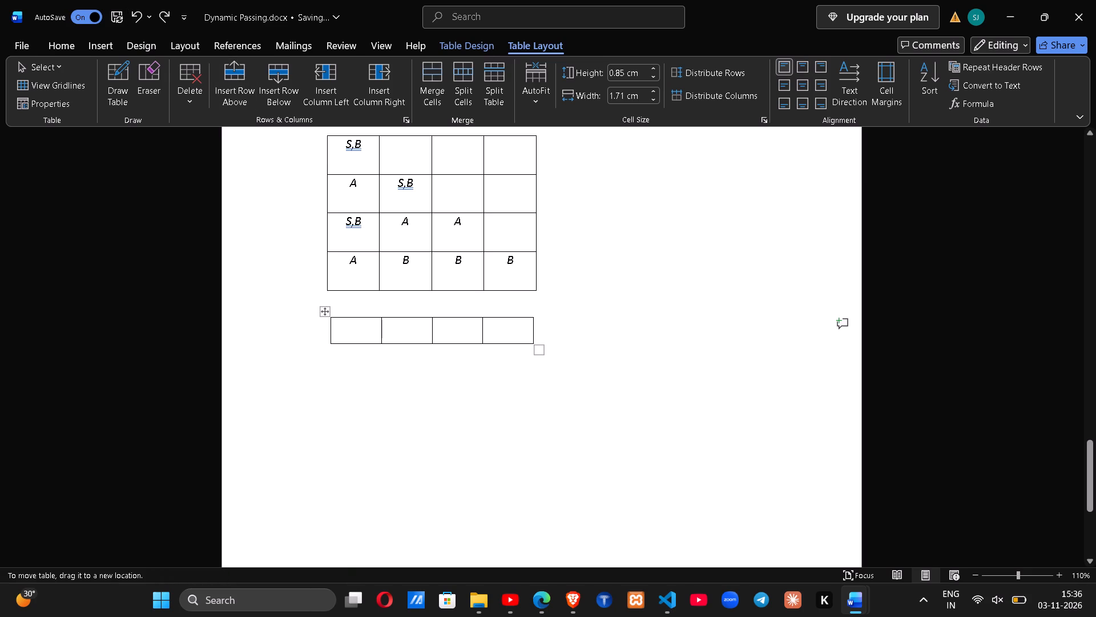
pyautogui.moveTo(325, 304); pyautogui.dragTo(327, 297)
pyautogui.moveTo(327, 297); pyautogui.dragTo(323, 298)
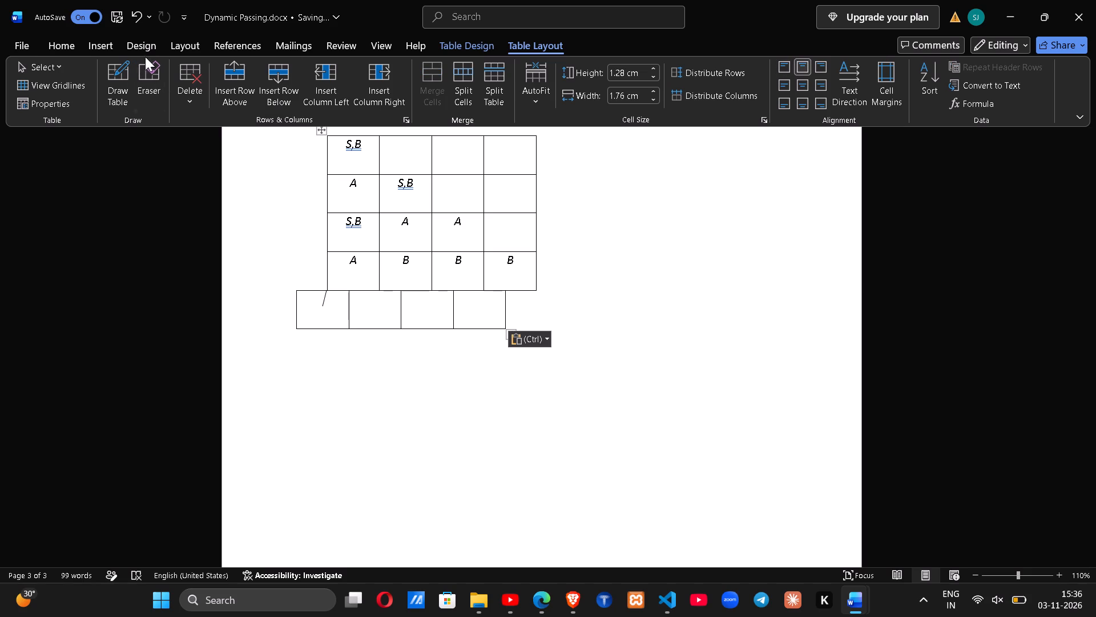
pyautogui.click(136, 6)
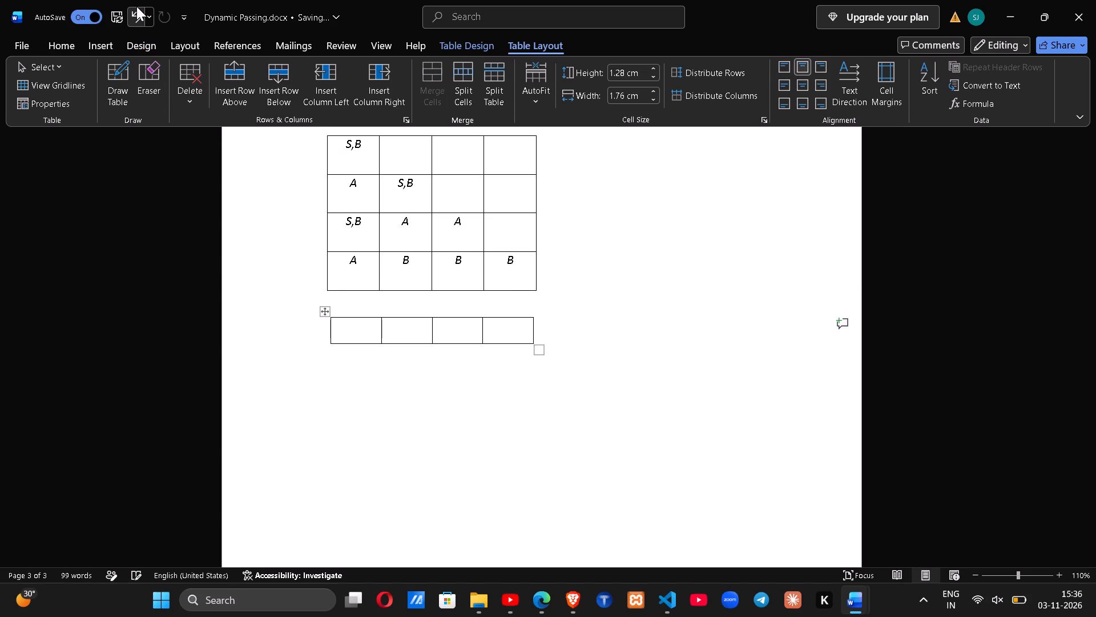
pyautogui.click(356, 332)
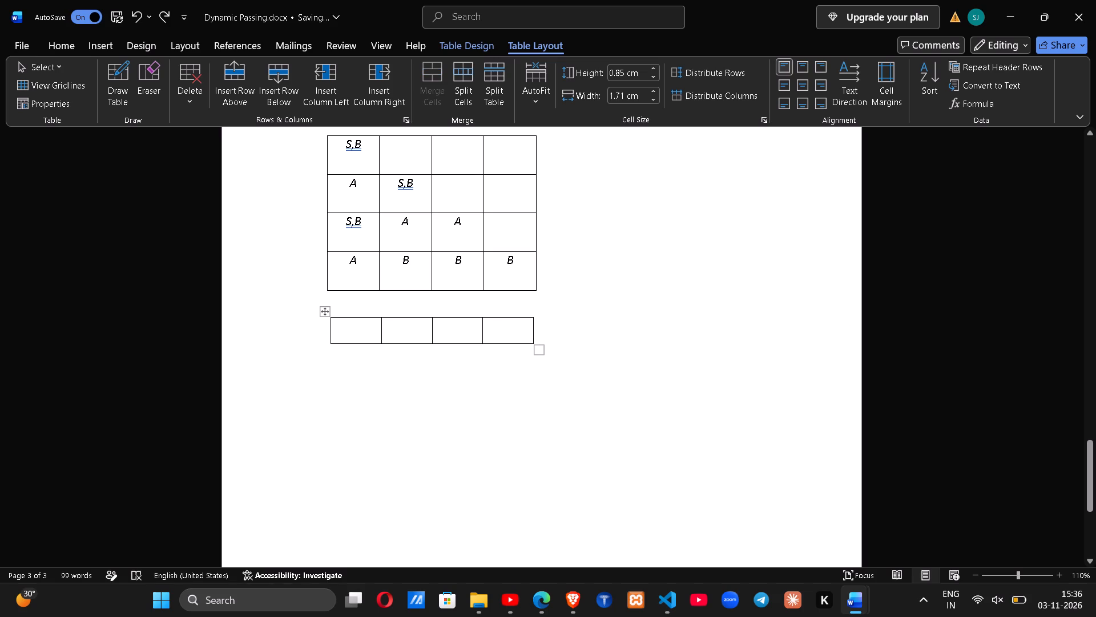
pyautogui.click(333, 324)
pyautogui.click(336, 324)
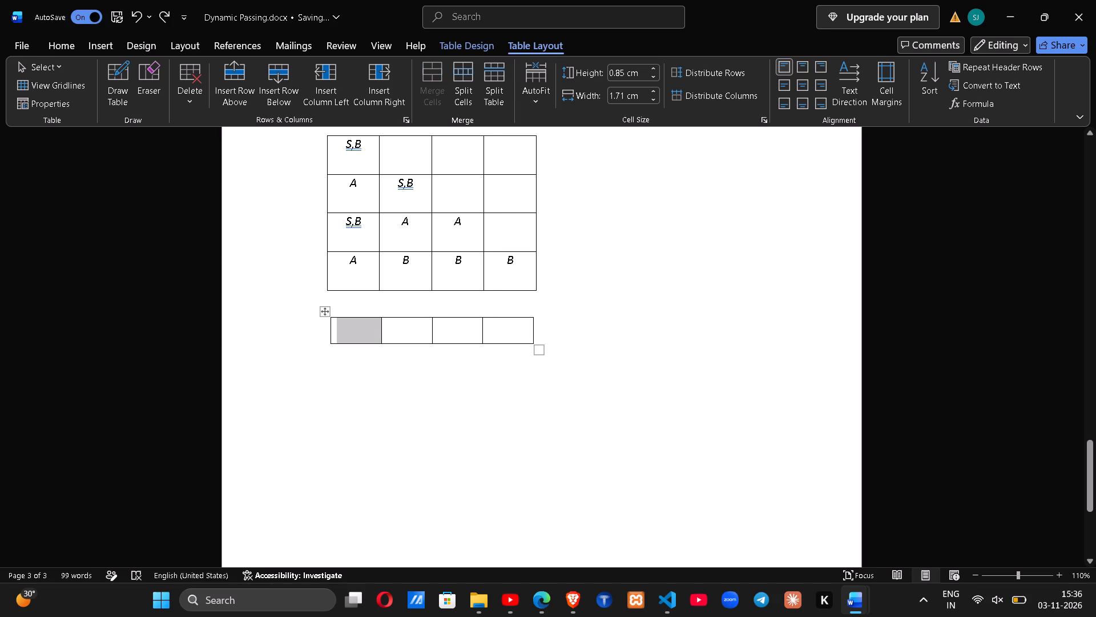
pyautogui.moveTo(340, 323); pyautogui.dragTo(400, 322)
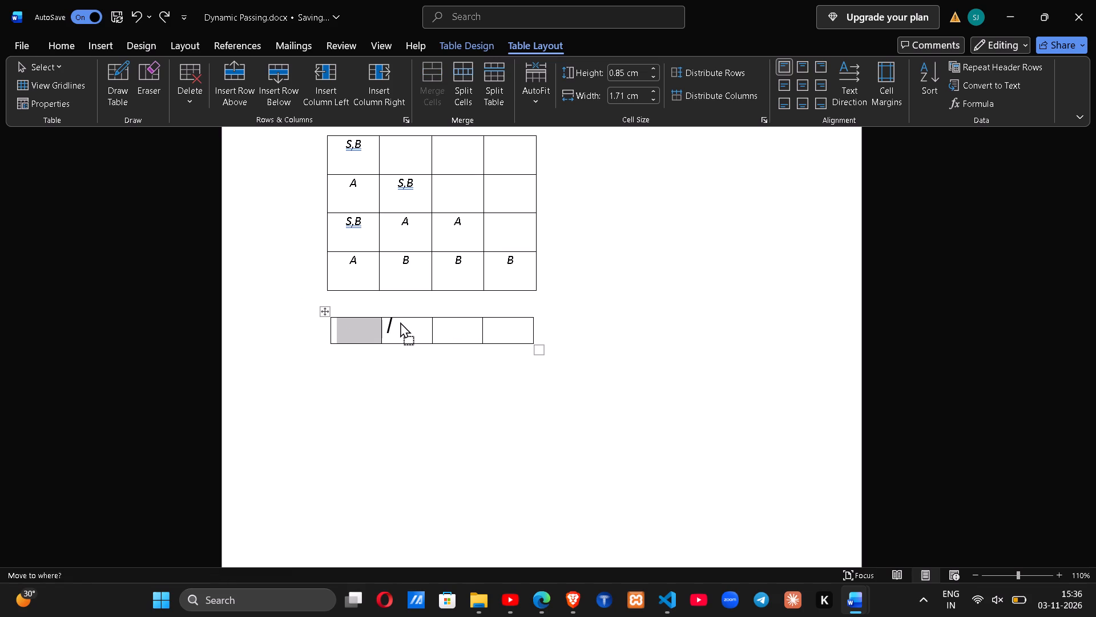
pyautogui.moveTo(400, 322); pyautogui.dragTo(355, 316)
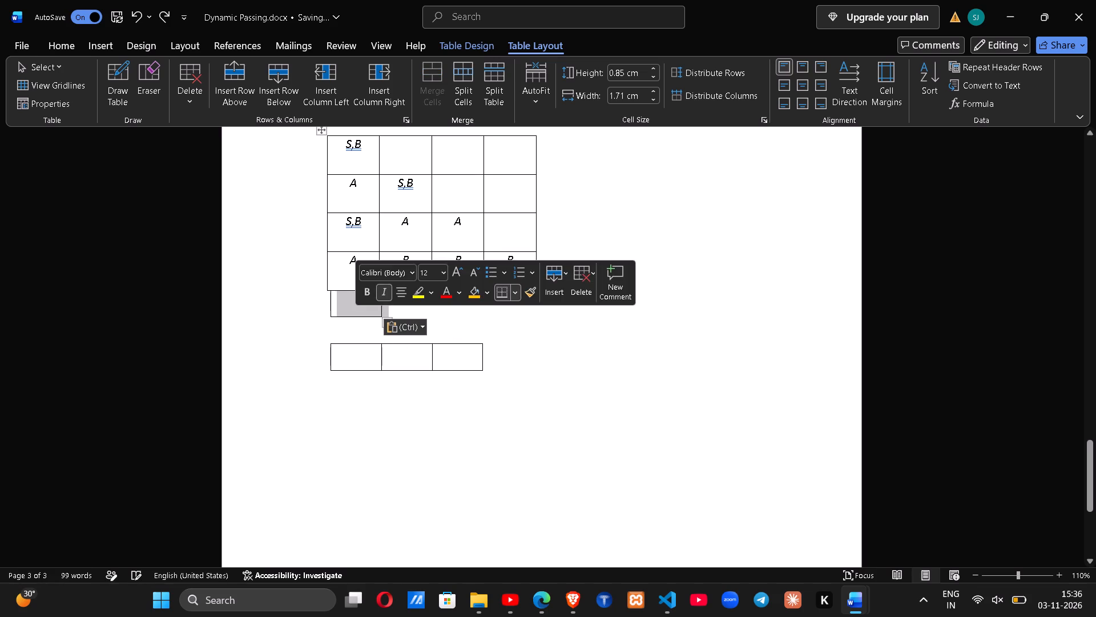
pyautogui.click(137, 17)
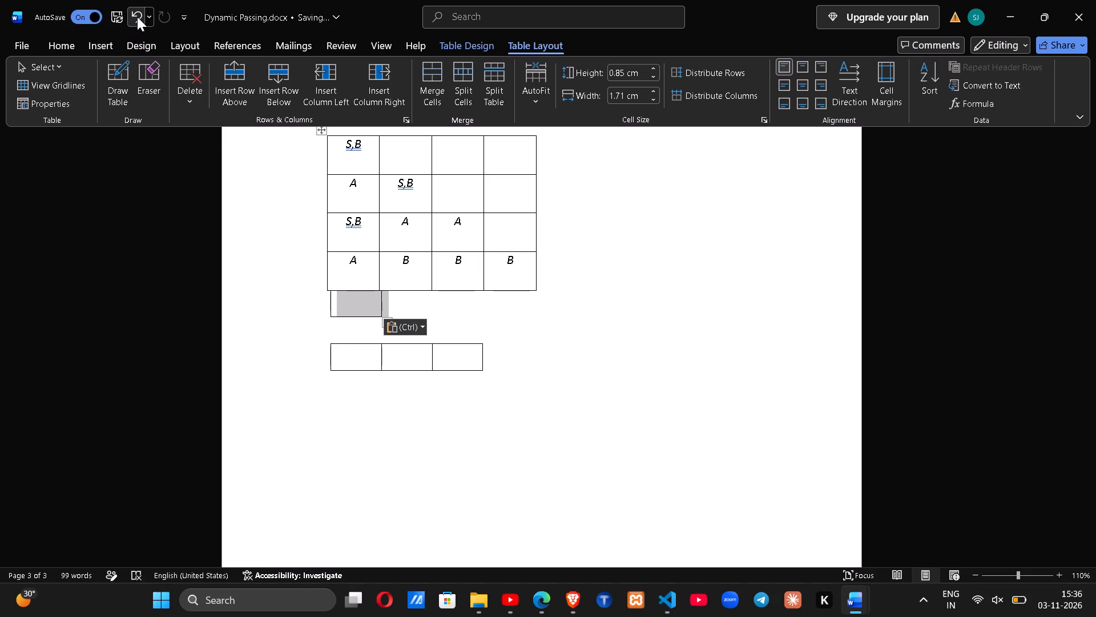
# Centre the text alignment of all four cells in the single-row table beneath the 4 by 4 table.
pyautogui.click(344, 326)
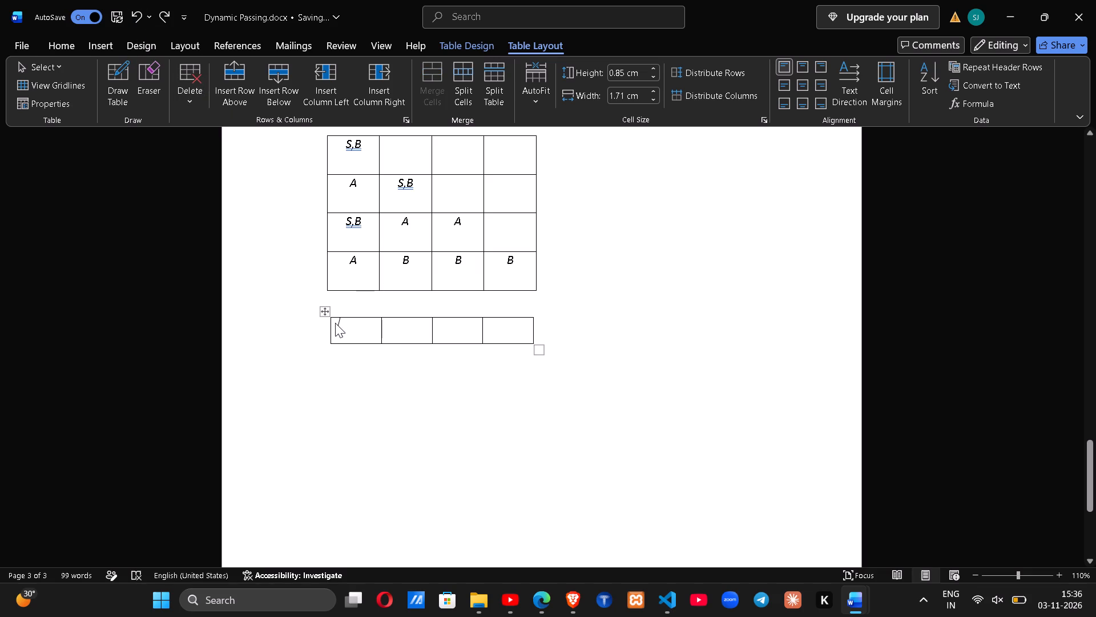
pyautogui.click(335, 322)
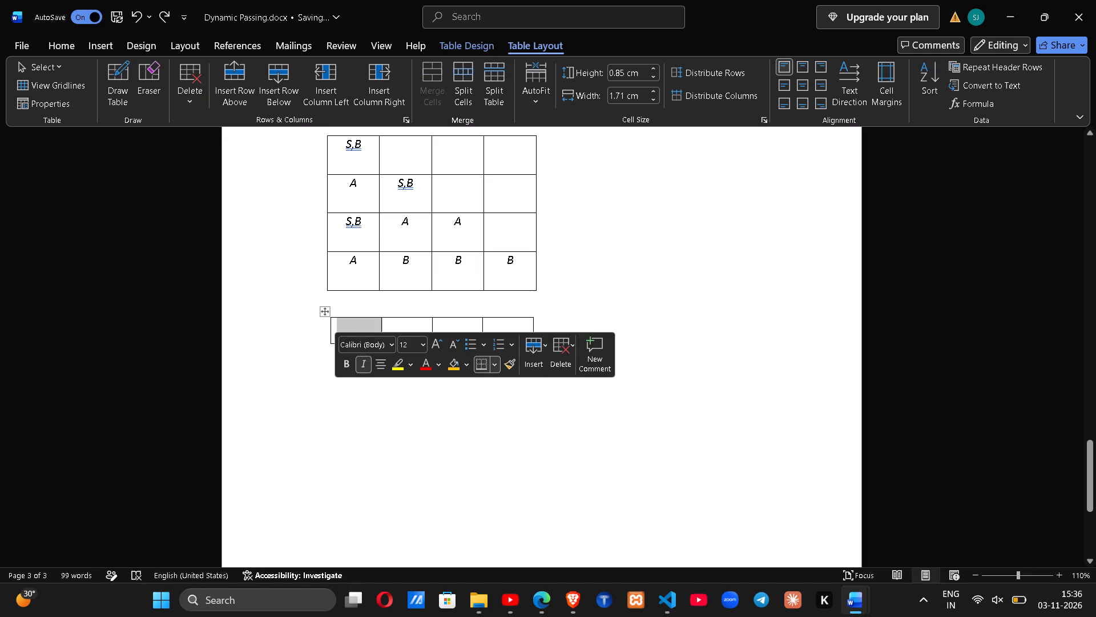
pyautogui.click(339, 325)
pyautogui.moveTo(339, 325); pyautogui.dragTo(502, 332)
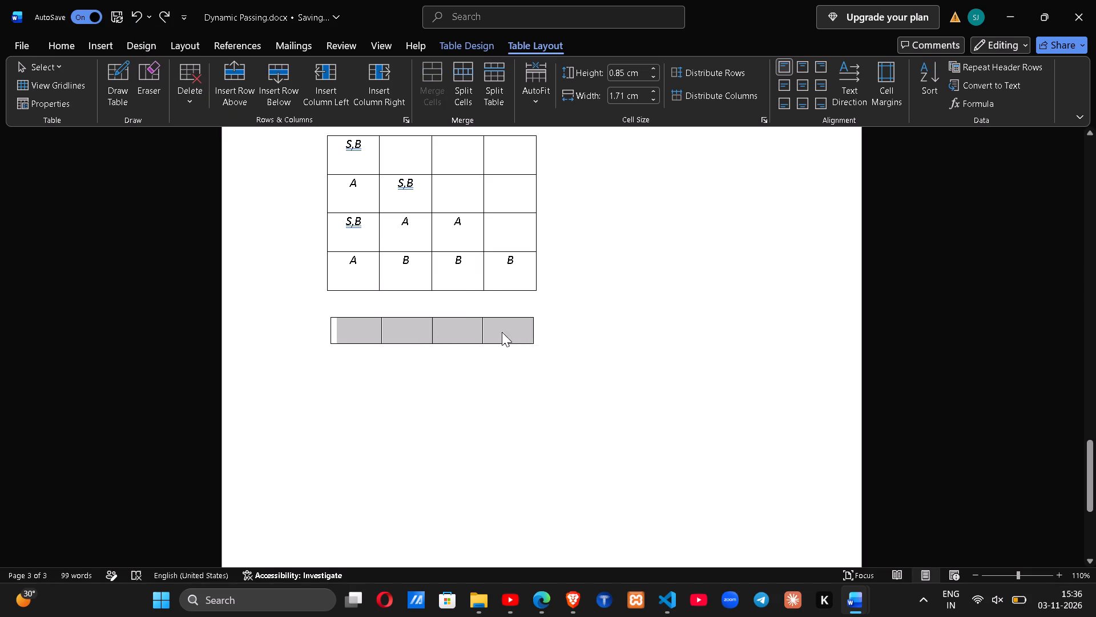
pyautogui.moveTo(502, 332); pyautogui.dragTo(531, 332)
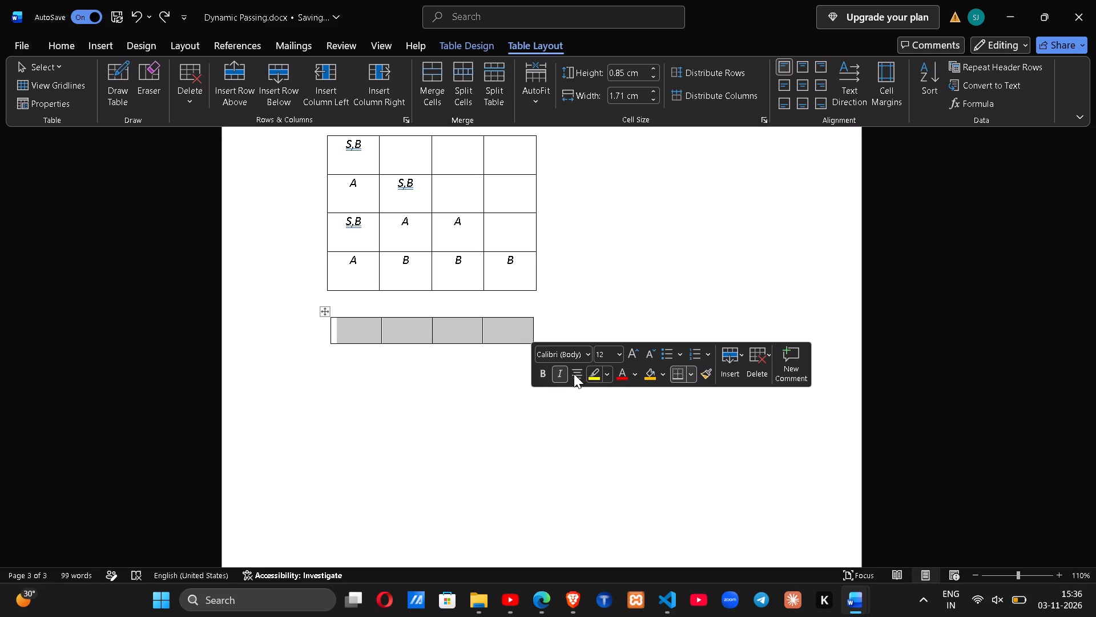
pyautogui.click(574, 374)
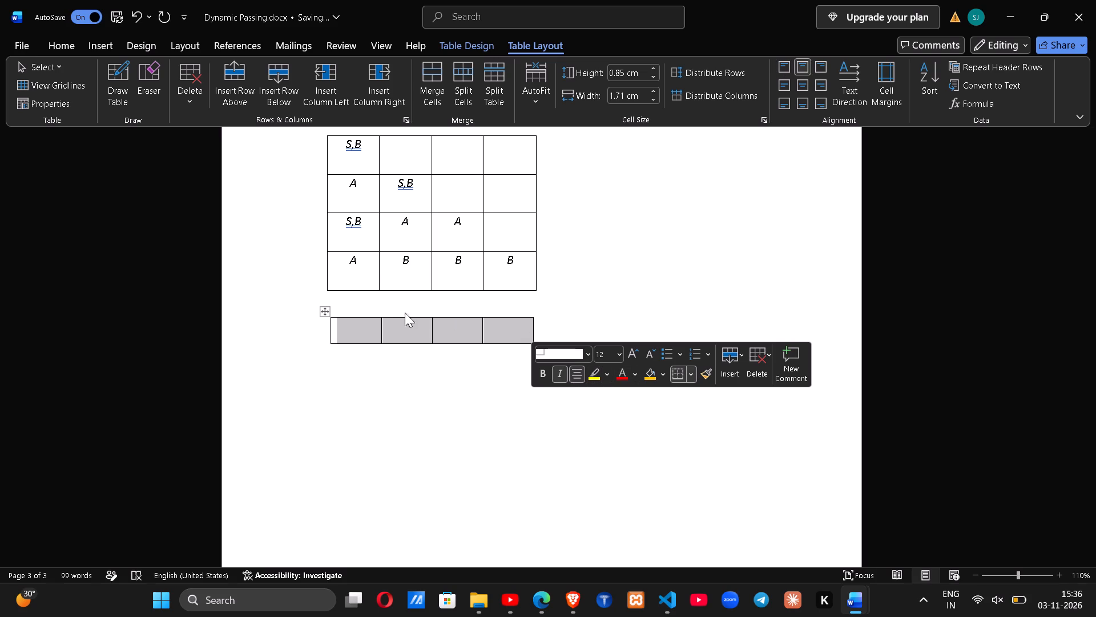
# Fill the four cells of the single-row table with a, b, b and b, in that order.
pyautogui.click(358, 328)
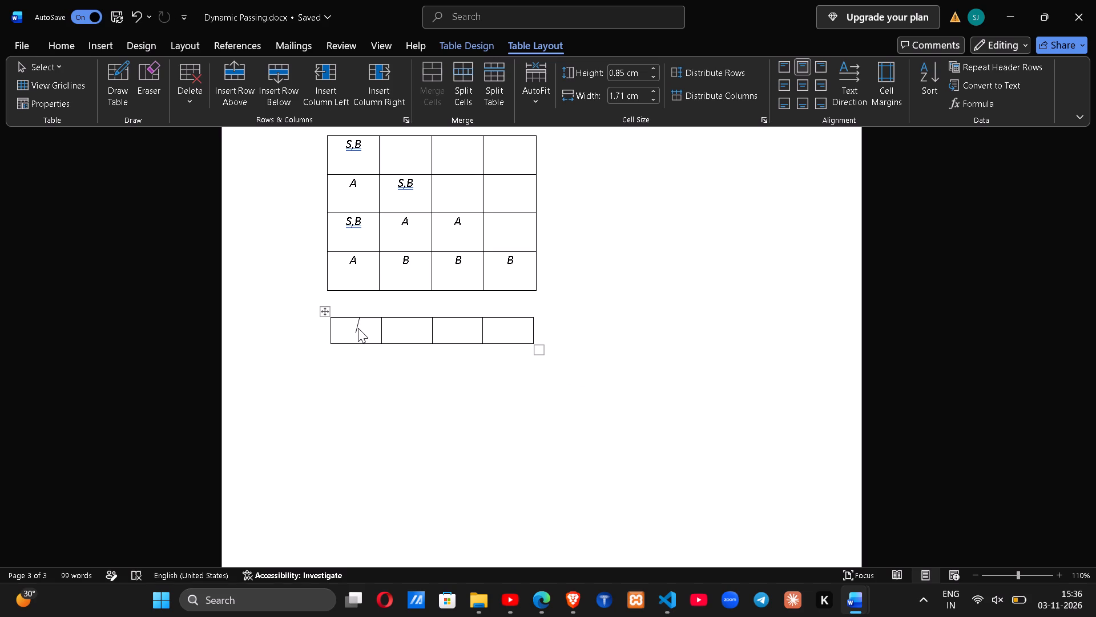
pyautogui.press('a')
pyautogui.press('Right')
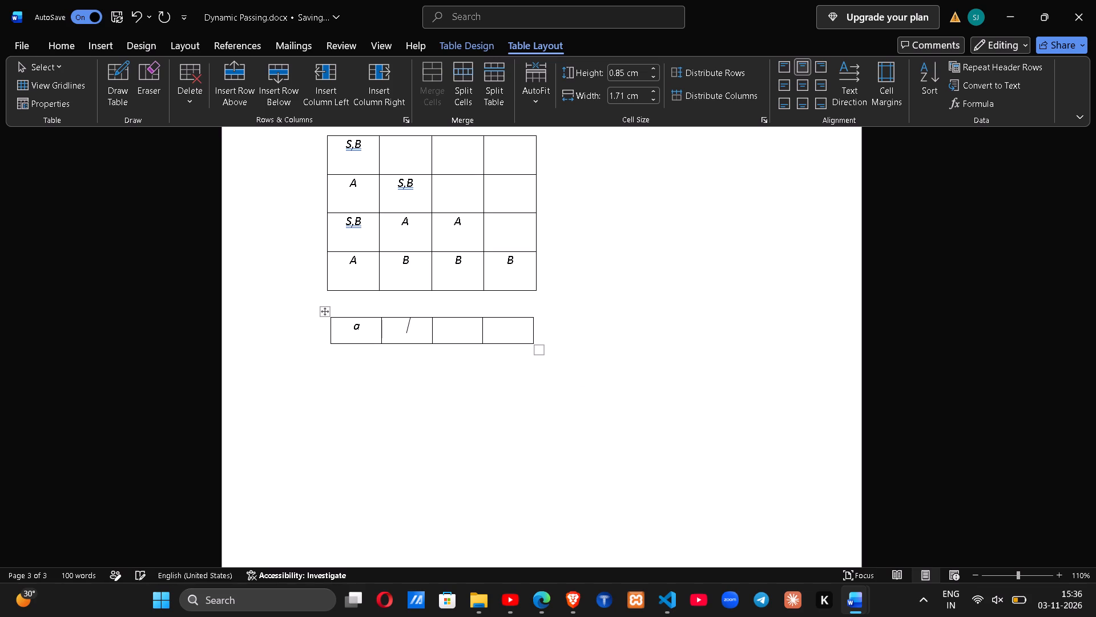
pyautogui.press('b')
pyautogui.press('Right')
pyautogui.press('b')
pyautogui.press('Right')
pyautogui.press('b')
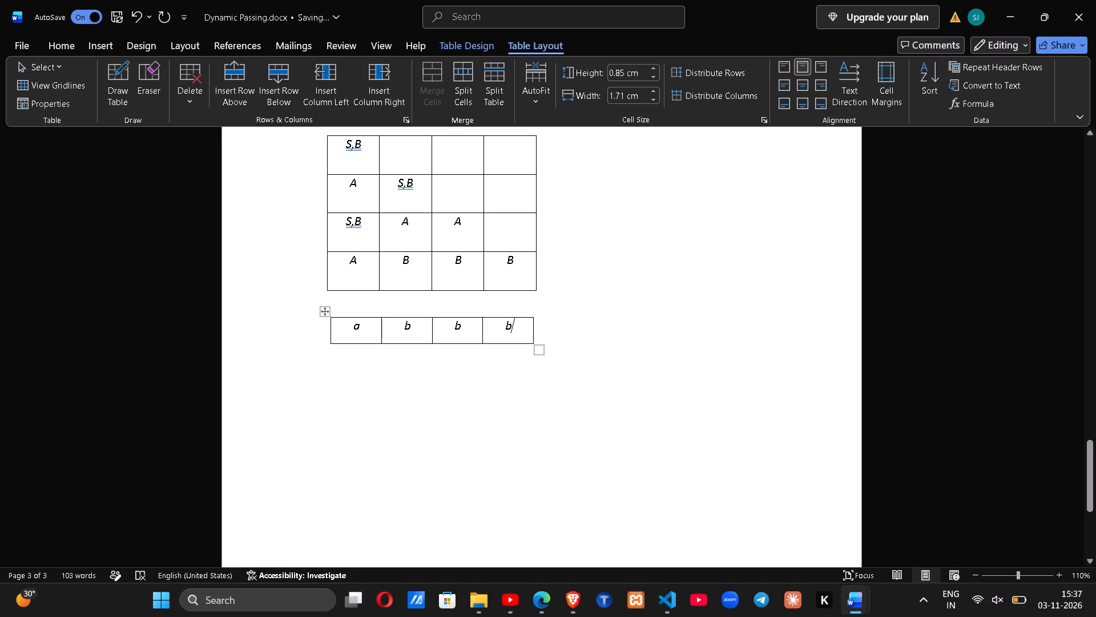
pyautogui.scroll(1, 377, 304)
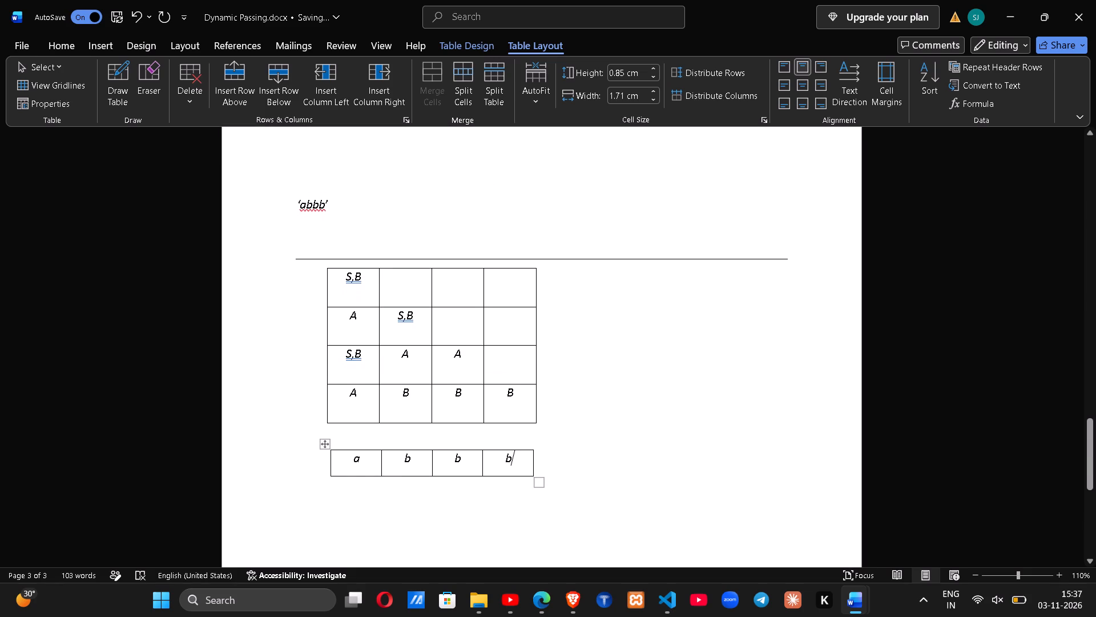
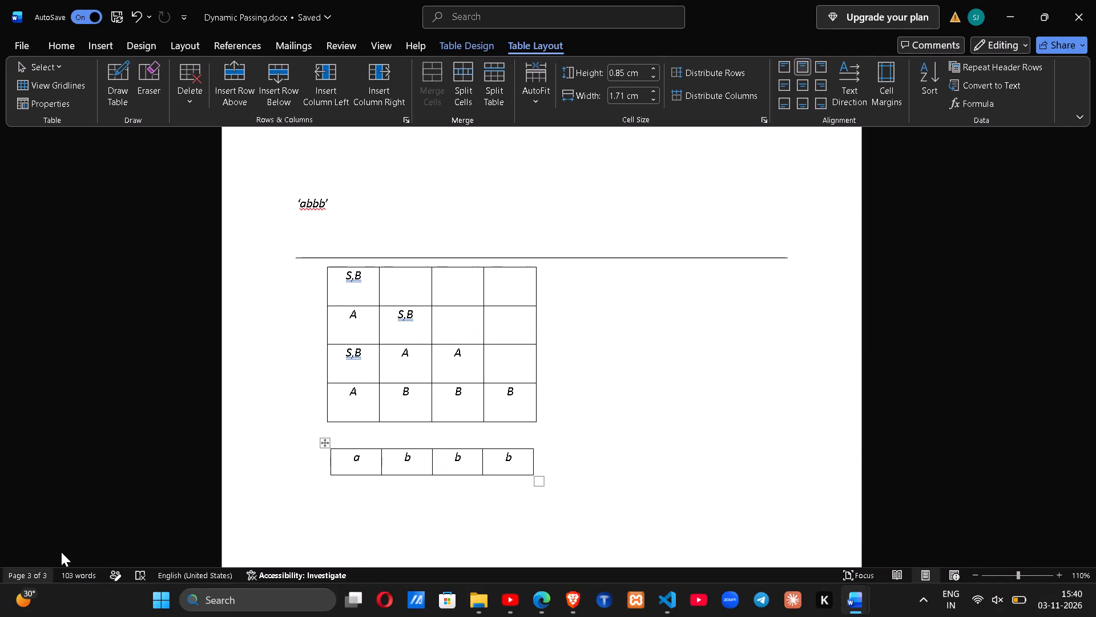
# Find the Kuro app on the computer and launch it.
pyautogui.click(192, 599)
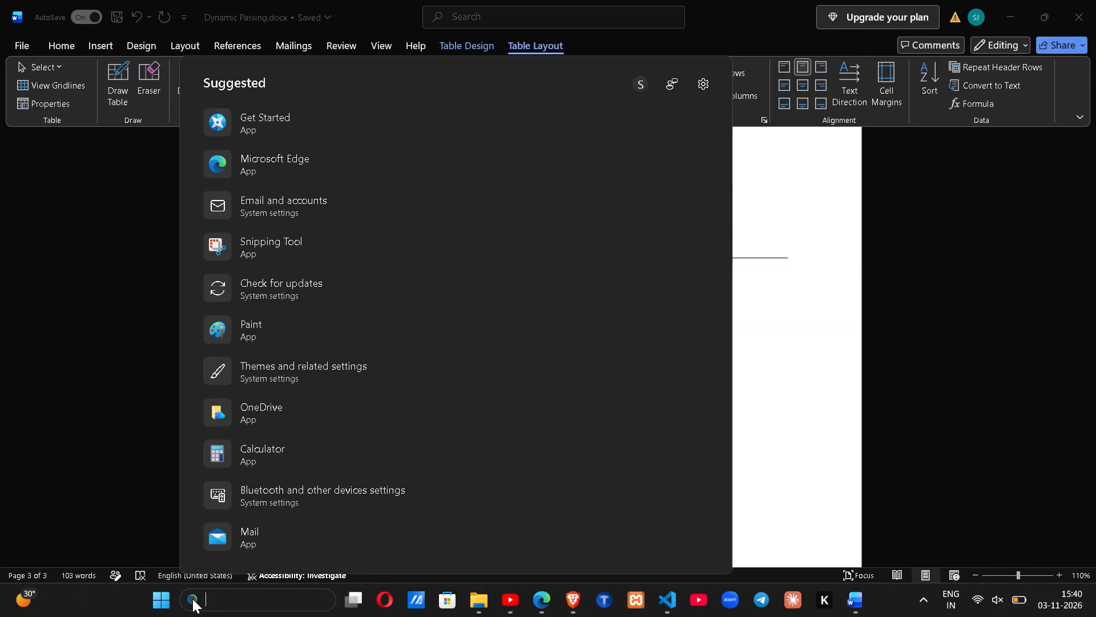
pyautogui.write('kue')
pyautogui.press('BackSpace')
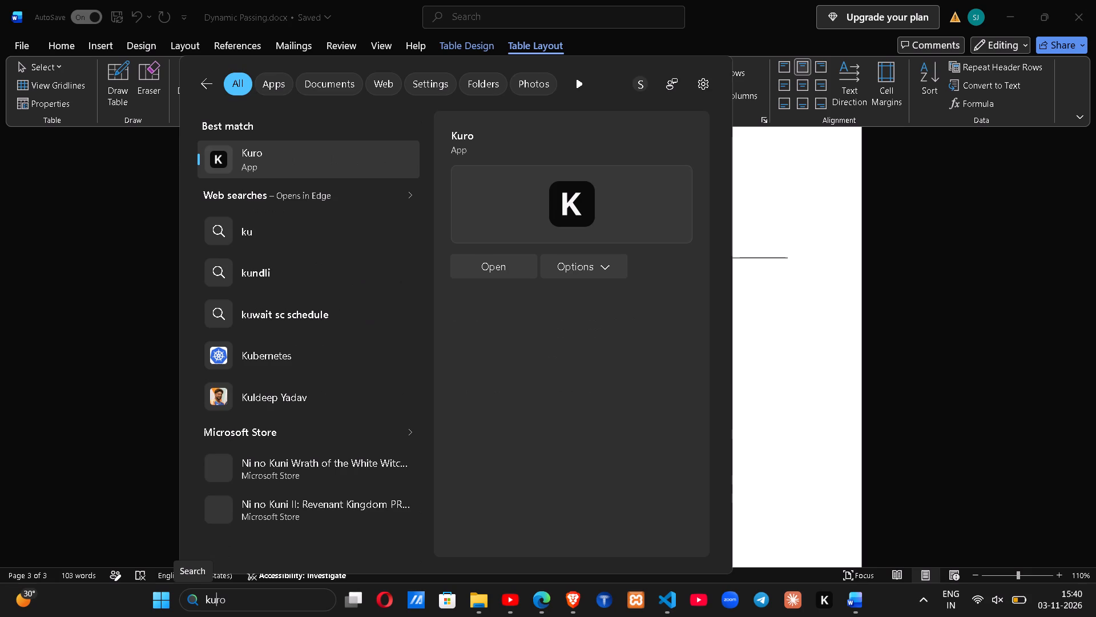
pyautogui.press('Return')
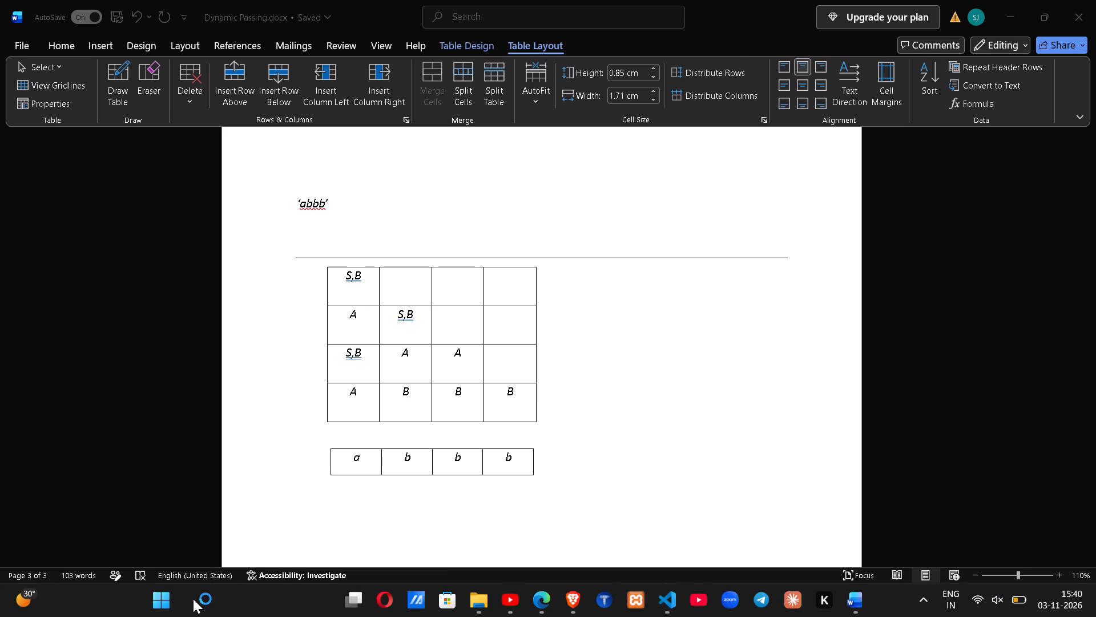
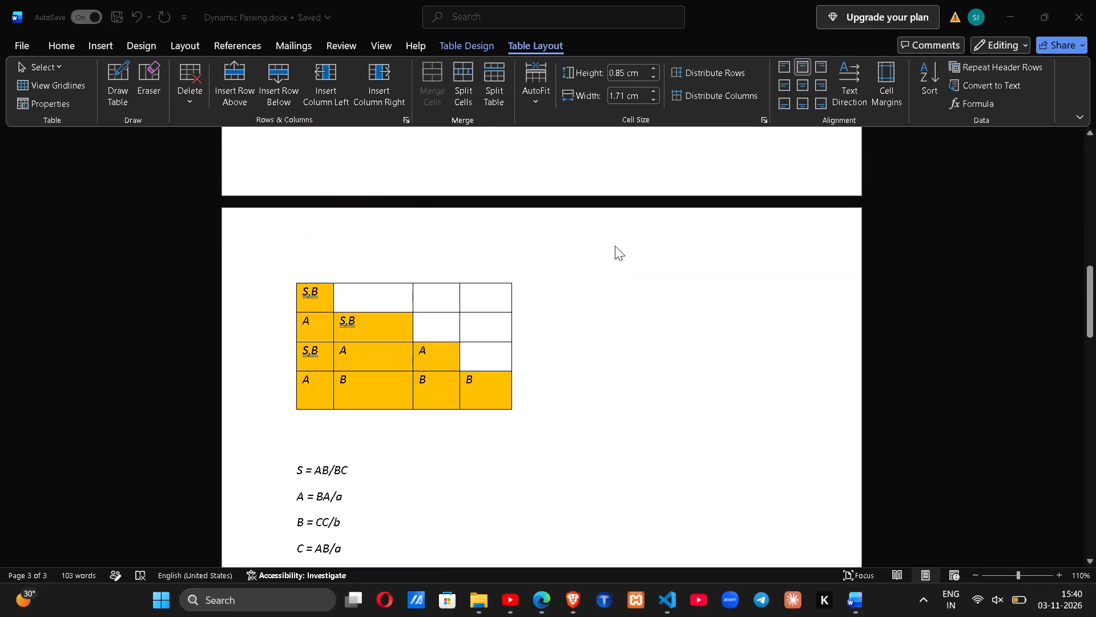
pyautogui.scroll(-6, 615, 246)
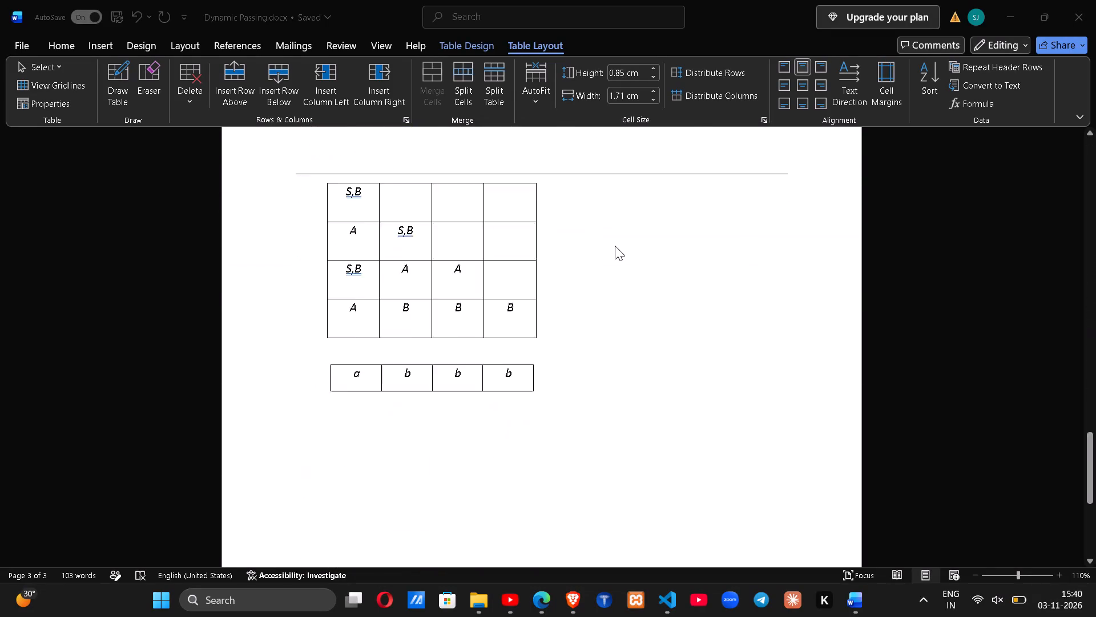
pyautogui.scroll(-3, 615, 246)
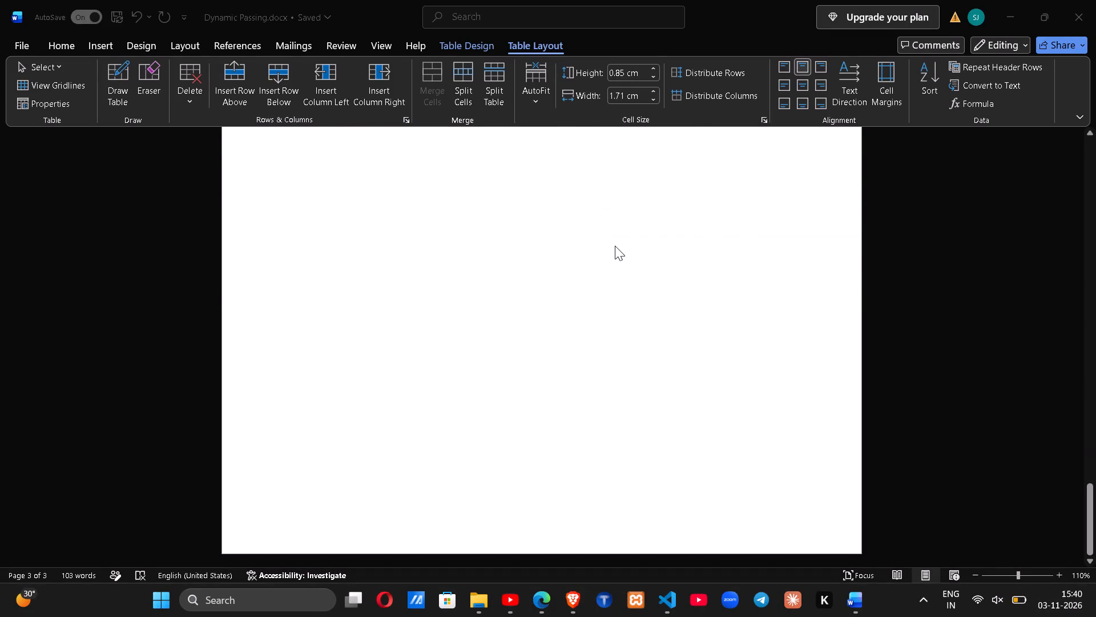
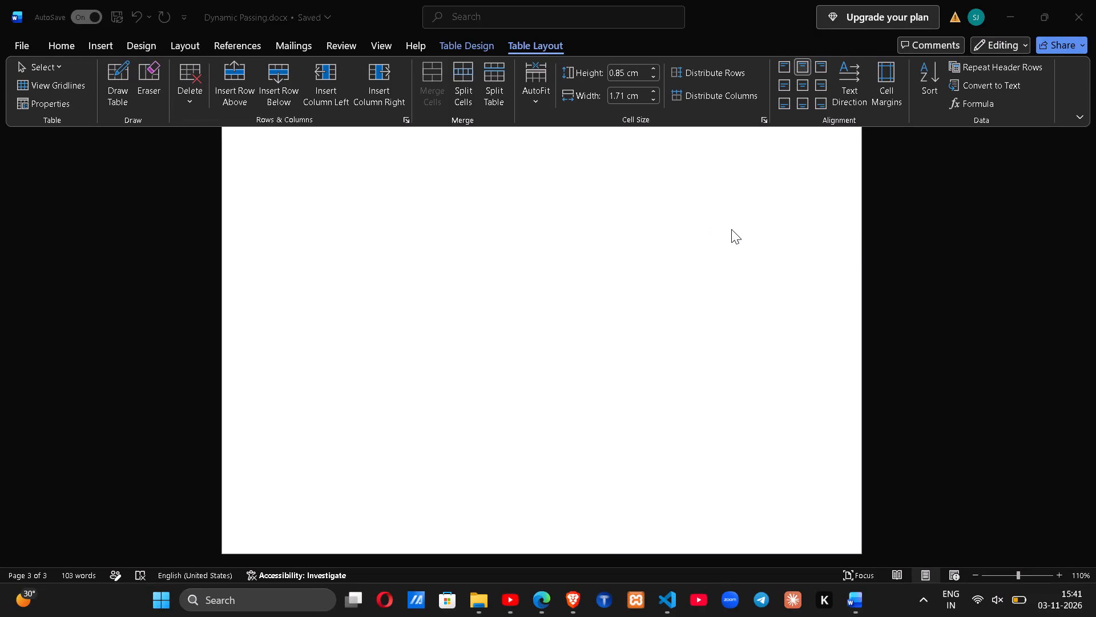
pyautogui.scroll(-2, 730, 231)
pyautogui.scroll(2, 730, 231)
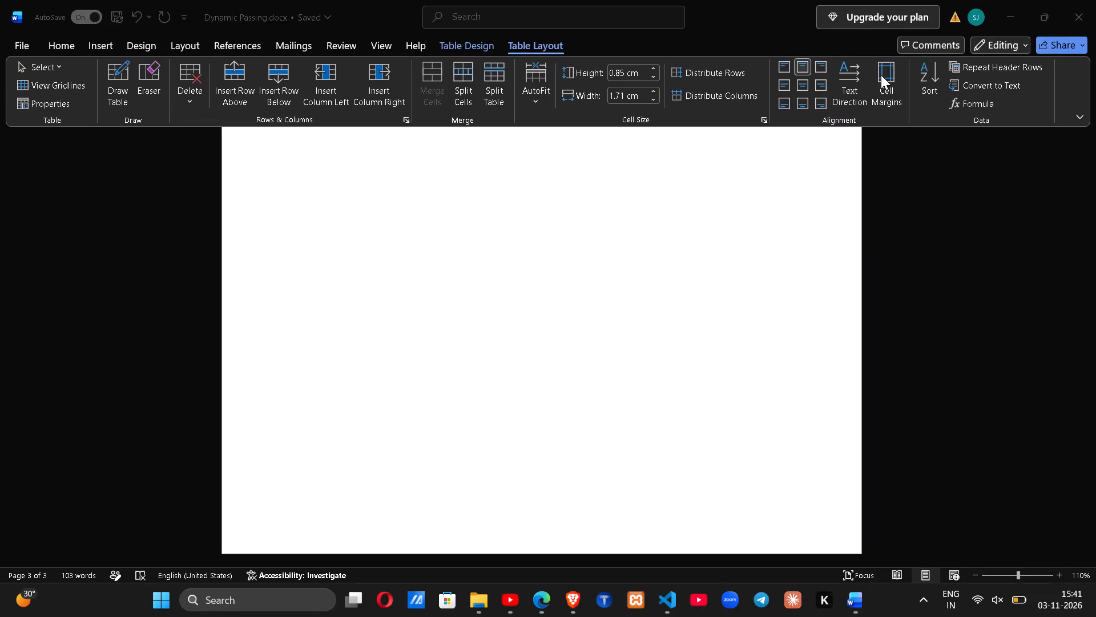